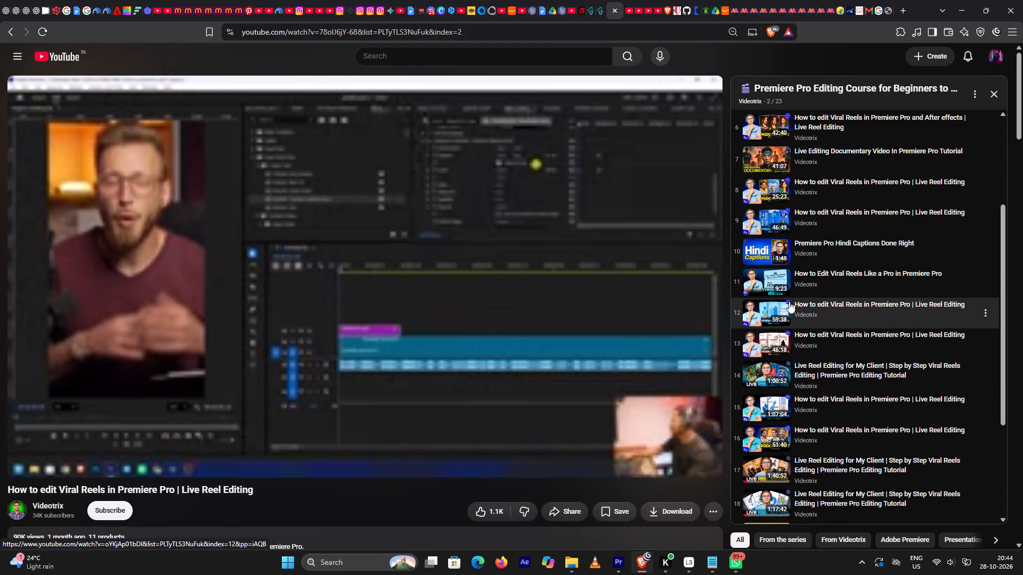
# Play "How to Edit Viral Reels Like a Pro in Premiere Pro", video 11 in the Videotrix course playlist, and look through the playlist.
pyautogui.click(767, 279)
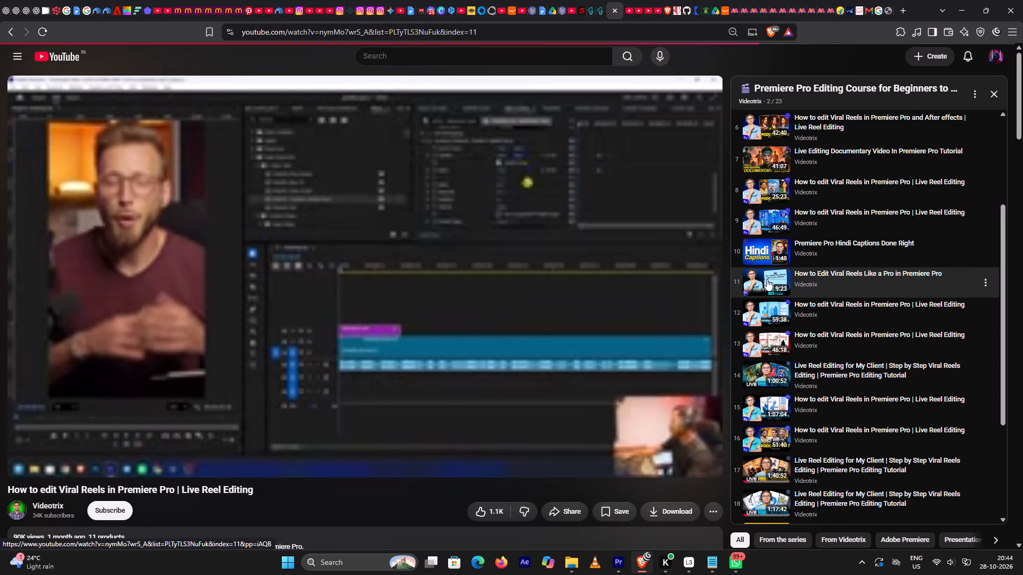
pyautogui.click(711, 516)
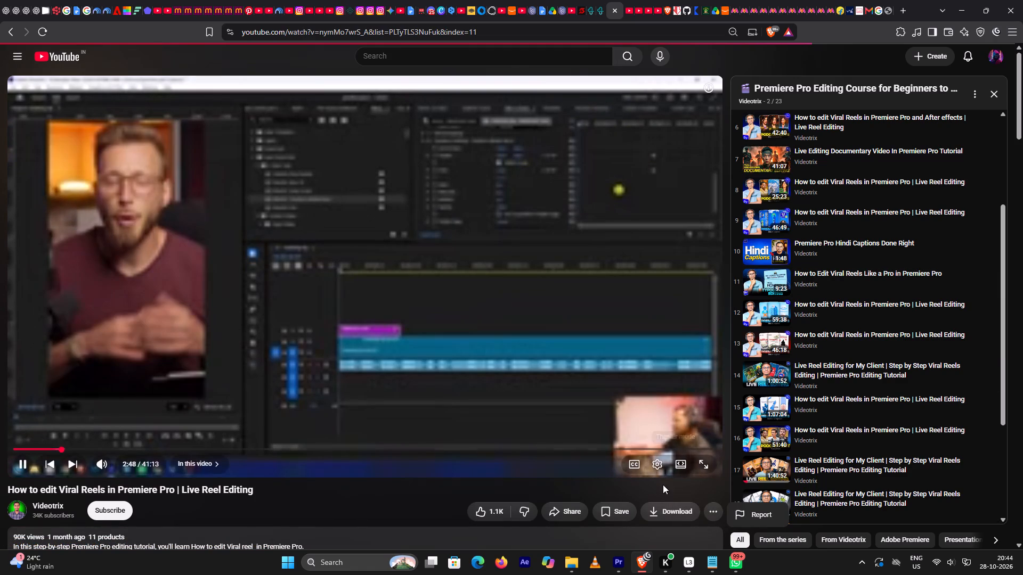
pyautogui.click(659, 467)
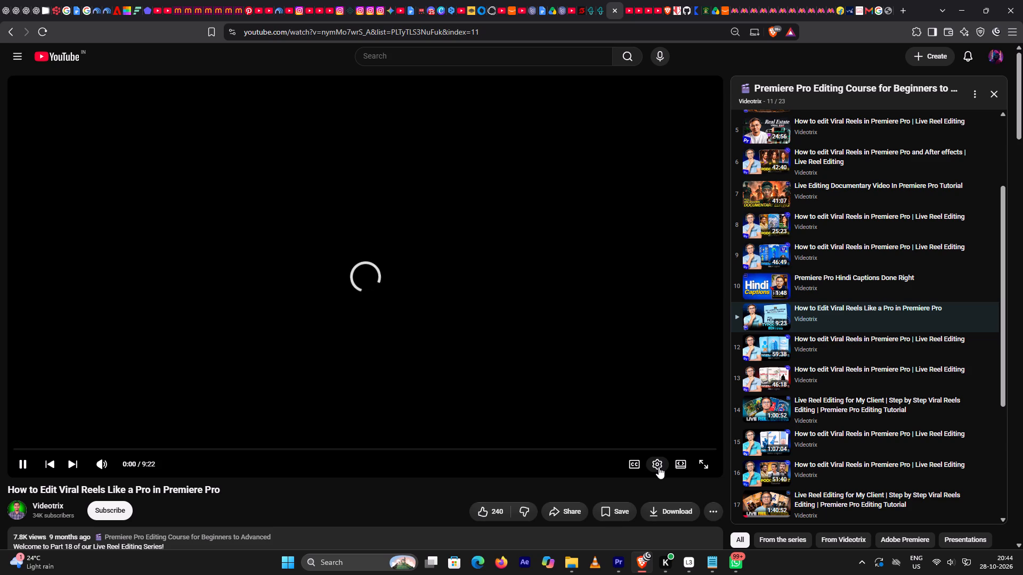
pyautogui.scroll(-2, 876, 421)
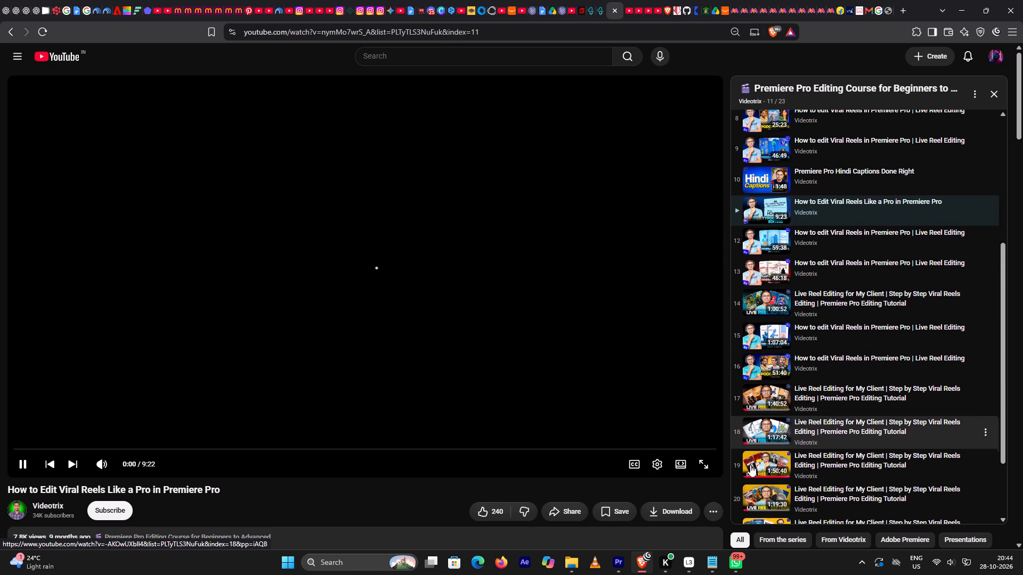
# Switch to Premiere Pro and open the recent project Shorts videos_2 from the Home screen.
pyautogui.click(618, 562)
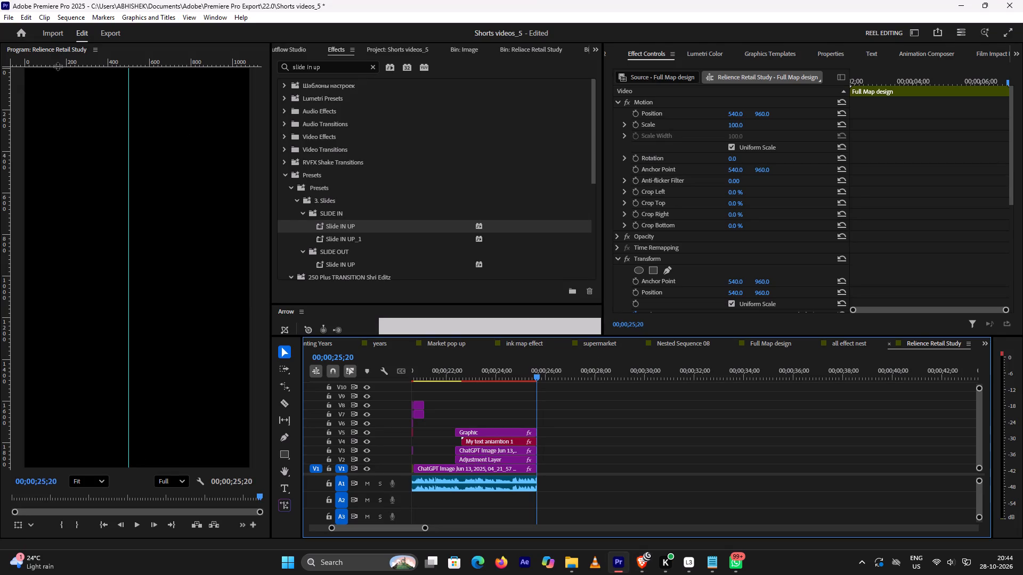
pyautogui.click(18, 33)
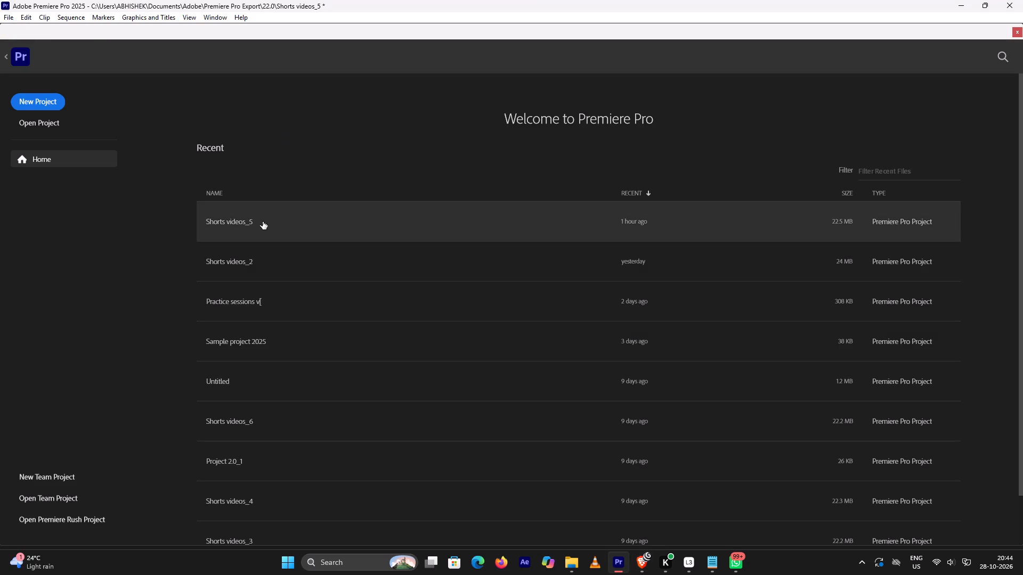
pyautogui.click(254, 262)
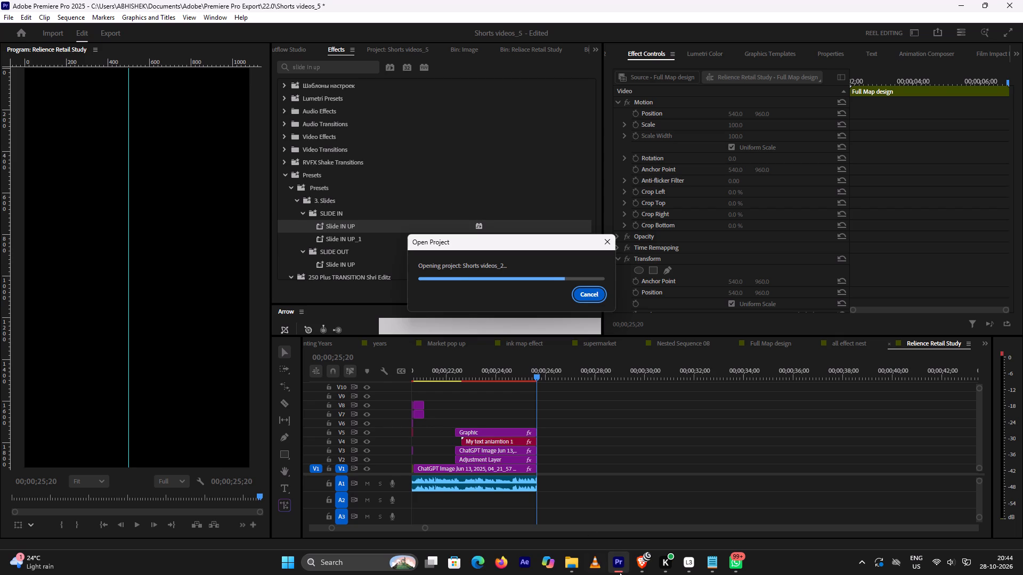
# Switch to Brave, open The Live Tv's courtroom news video from the YouTube home page, and collapse the course playlist.
pyautogui.click(653, 574)
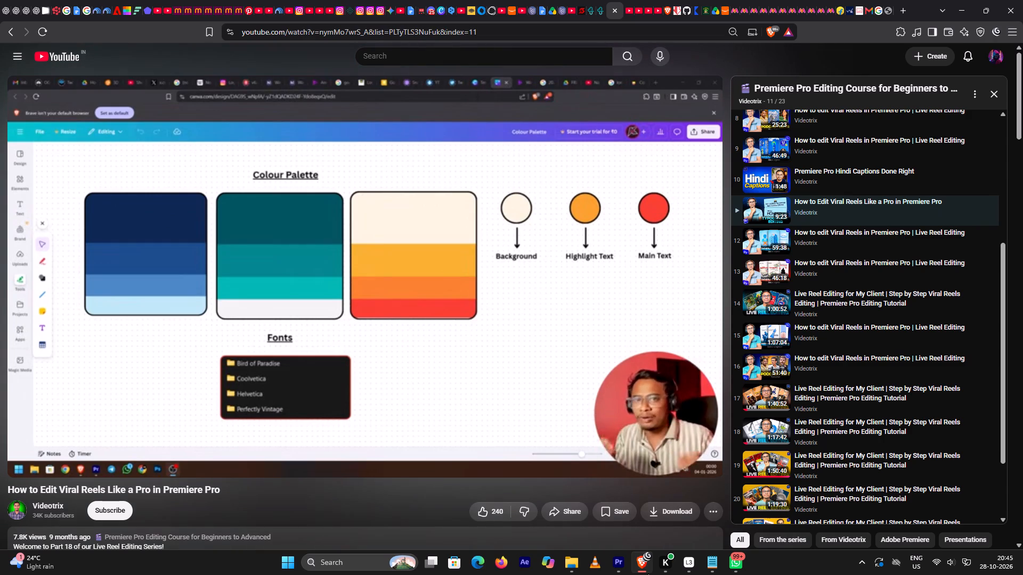
pyautogui.click(58, 56)
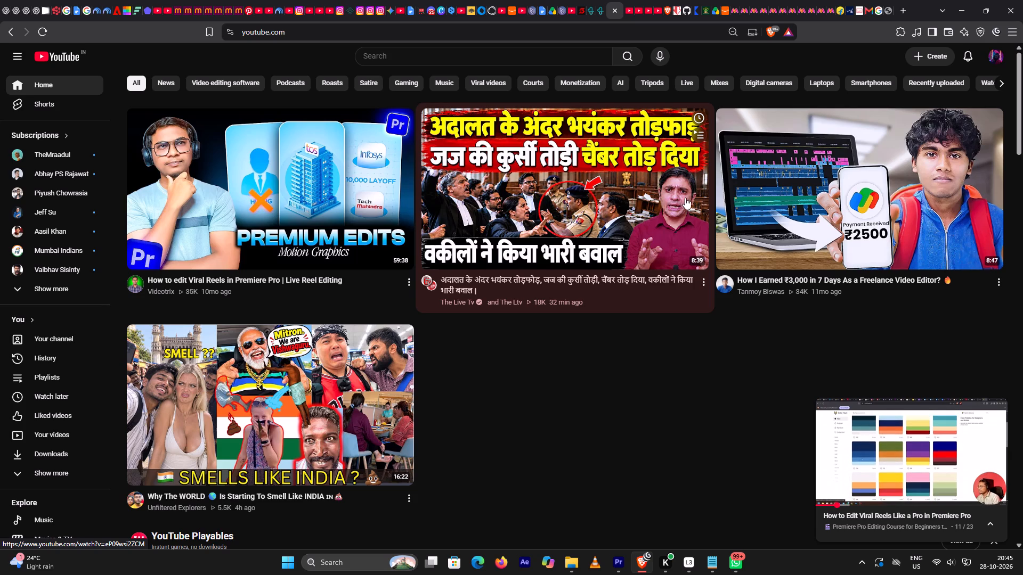
pyautogui.click(899, 457)
pyautogui.click(908, 452)
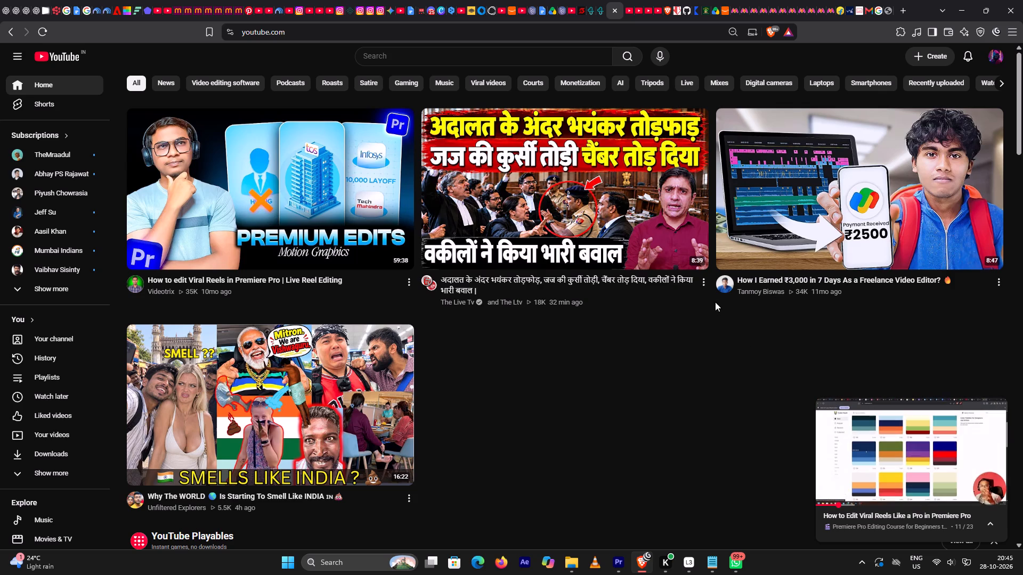
pyautogui.click(676, 252)
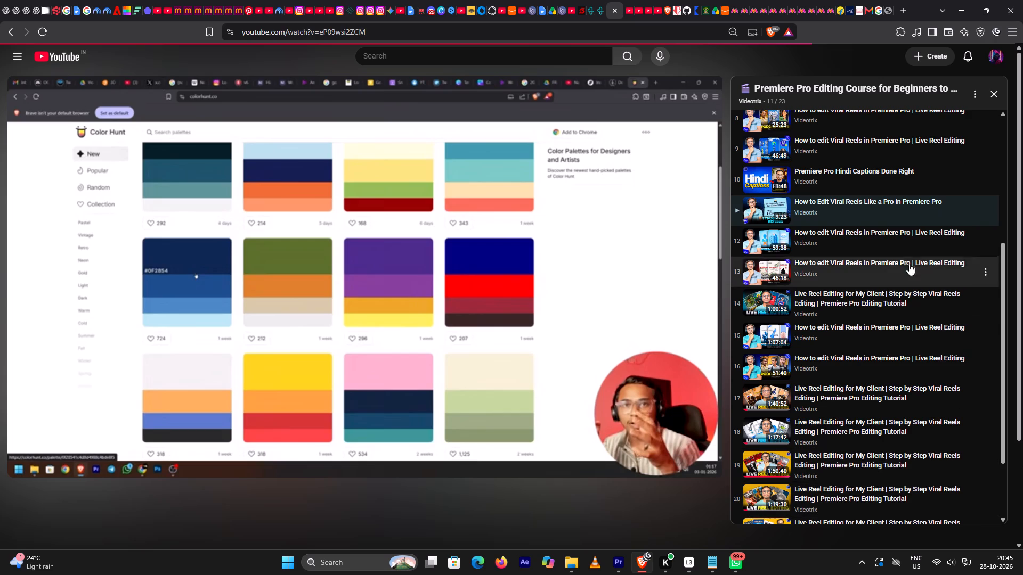
pyautogui.click(996, 92)
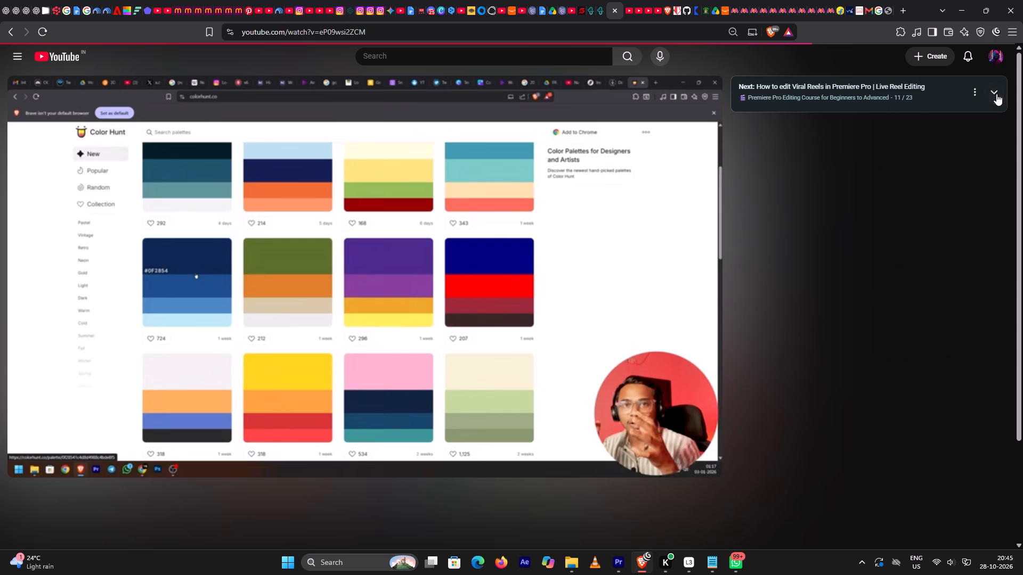
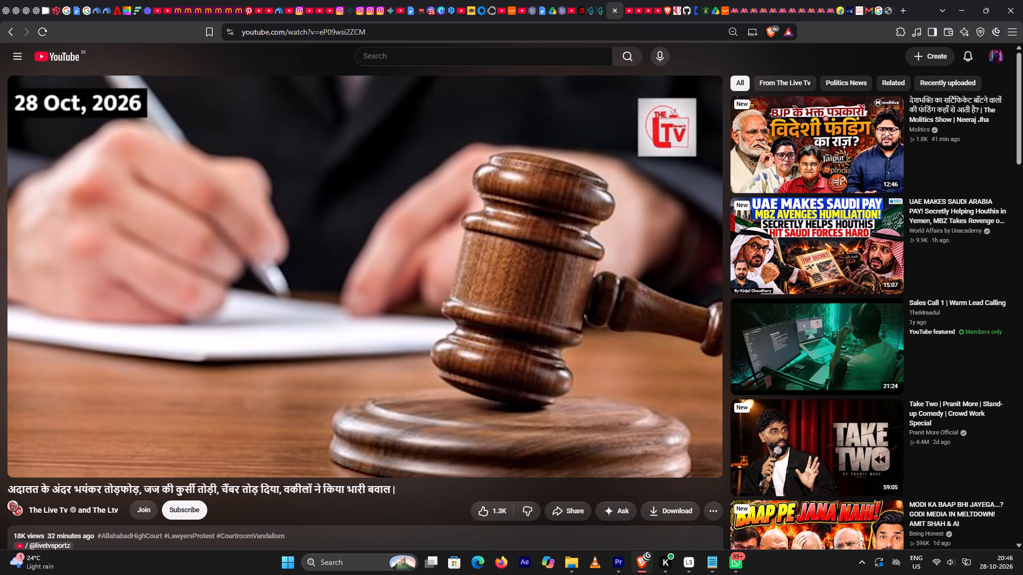
# Add Being Honest's suggested video "MODI KA BAAP BHI JAYEGA...?" to the YouTube queue.
pyautogui.scroll(-1, 637, 435)
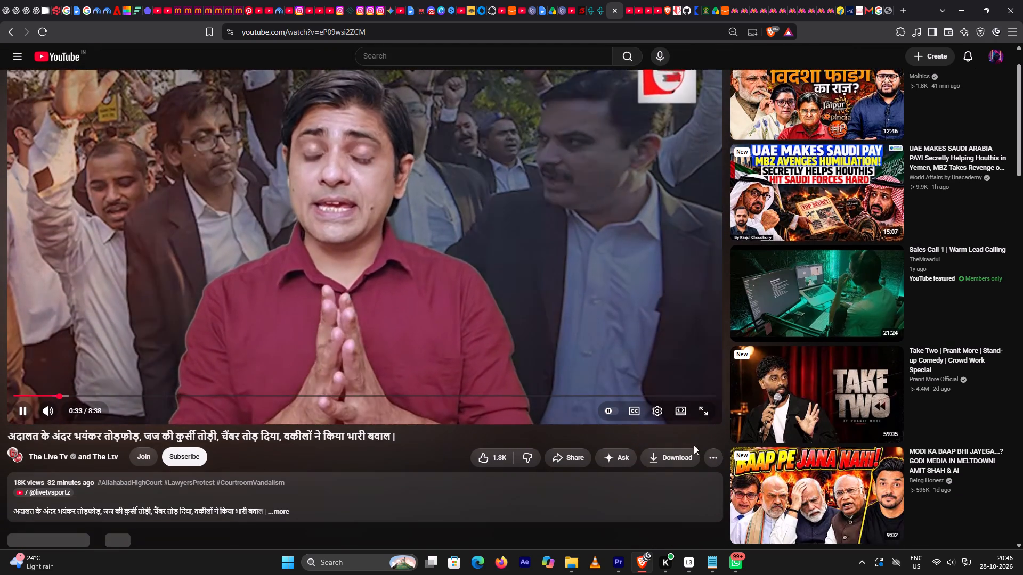
pyautogui.scroll(-1, 887, 484)
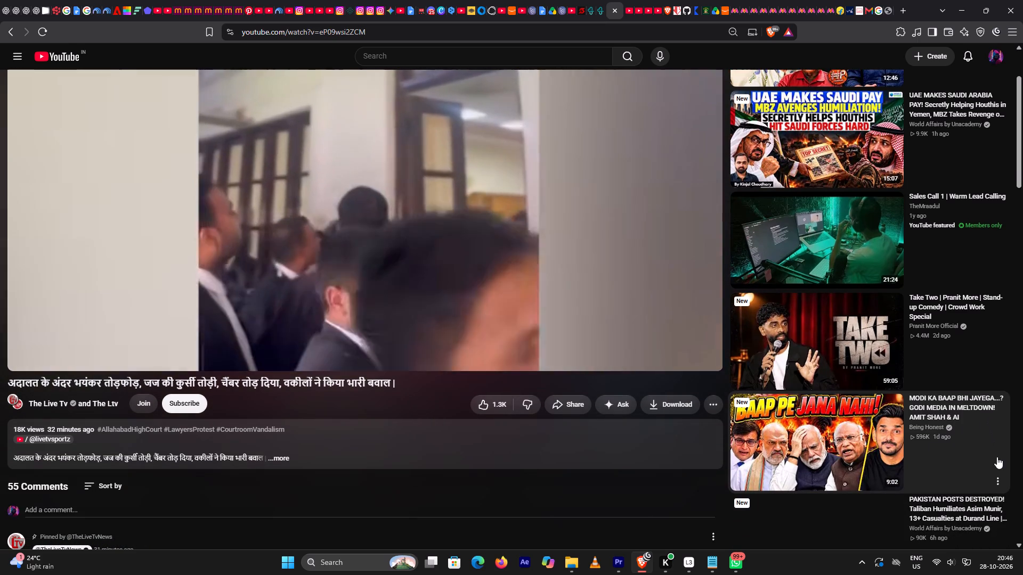
pyautogui.click(1004, 486)
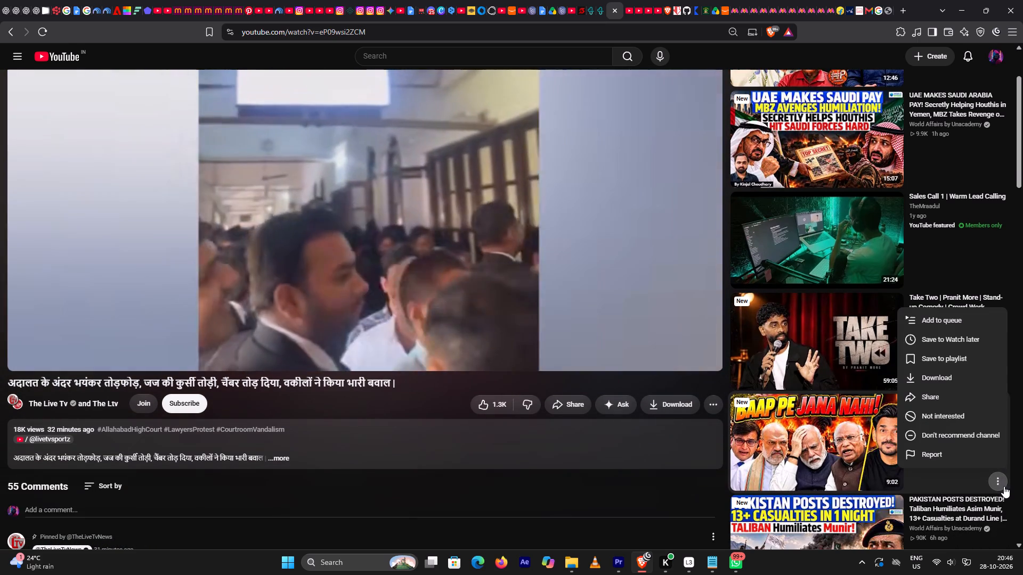
pyautogui.click(943, 324)
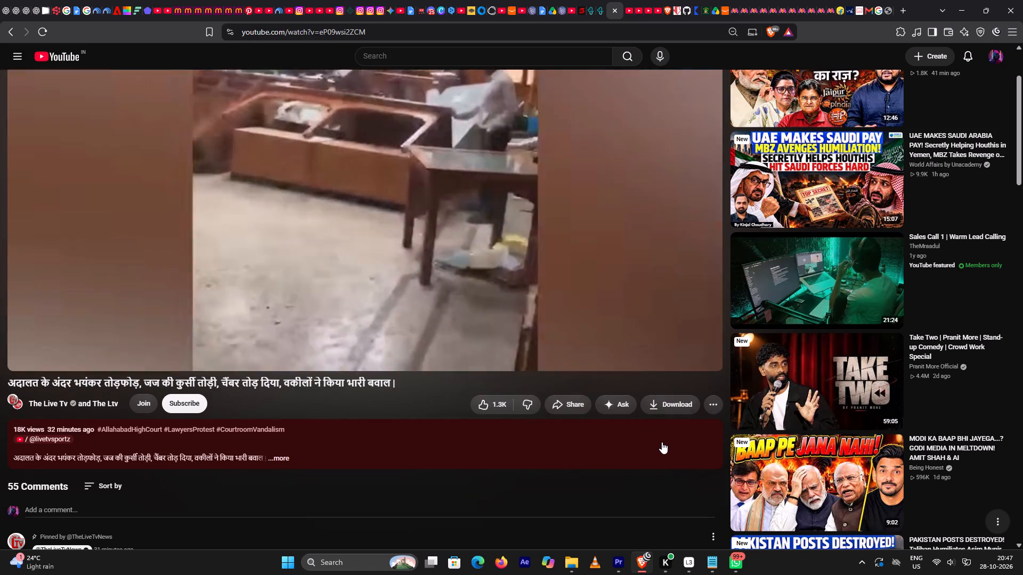
# Set the courtroom news video's playback quality to 480p.
pyautogui.click(654, 359)
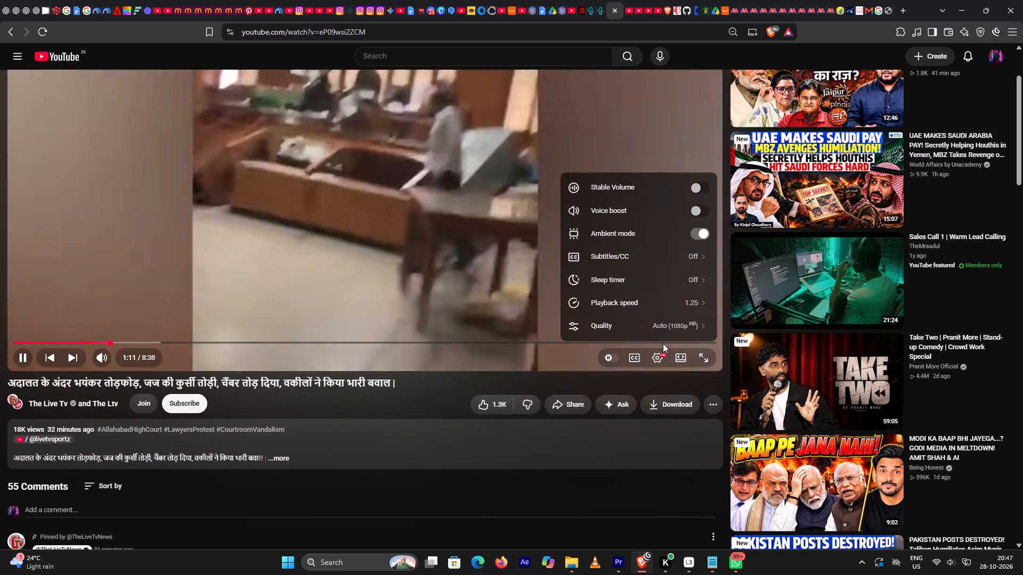
pyautogui.click(649, 322)
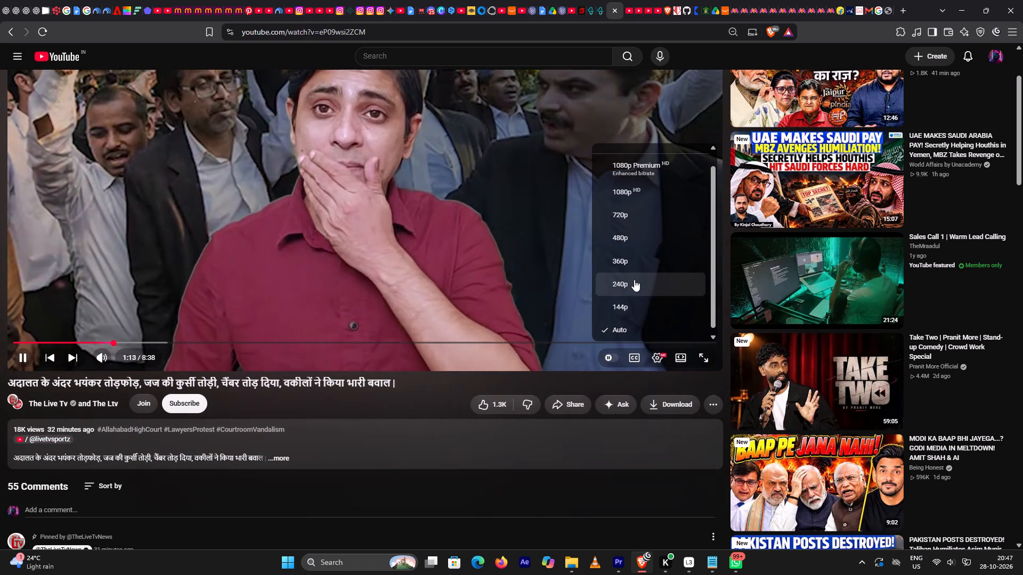
pyautogui.click(637, 242)
pyautogui.click(656, 357)
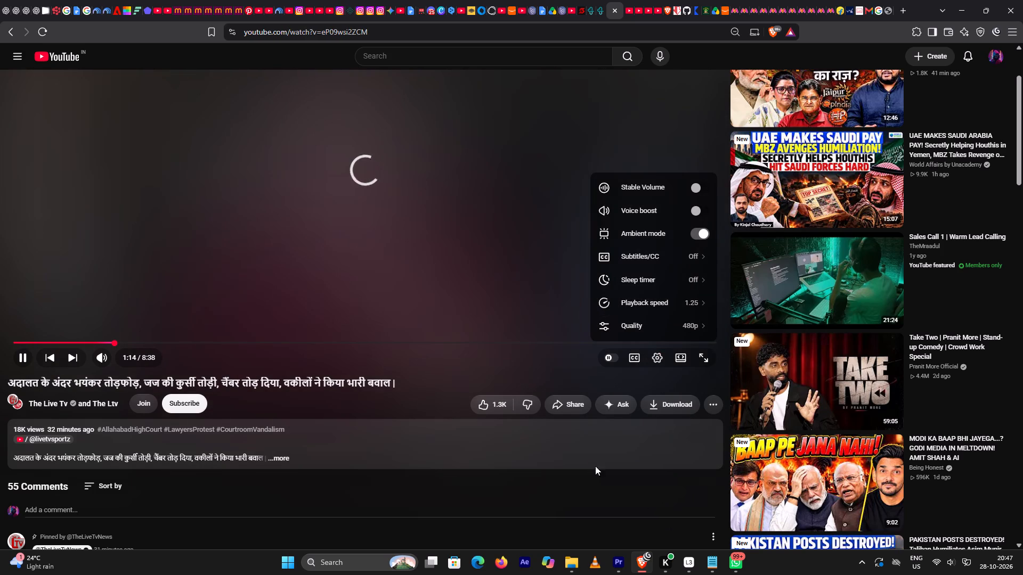
# Switch to Premiere Pro and accept the Resolve Fonts dialog for the Shorts videos_2 project.
pyautogui.click(621, 566)
pyautogui.click(565, 389)
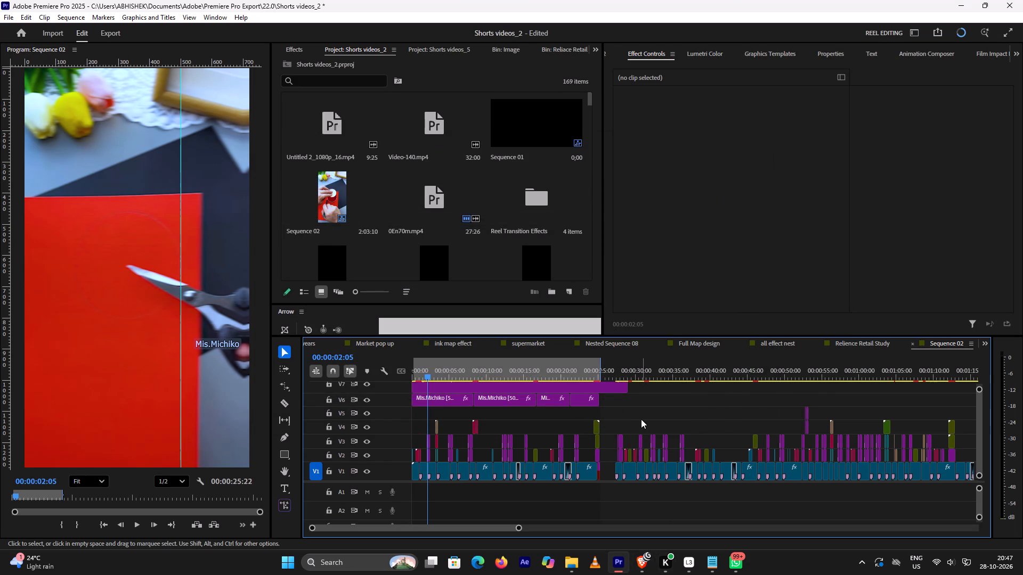
pyautogui.click(564, 344)
pyautogui.click(649, 364)
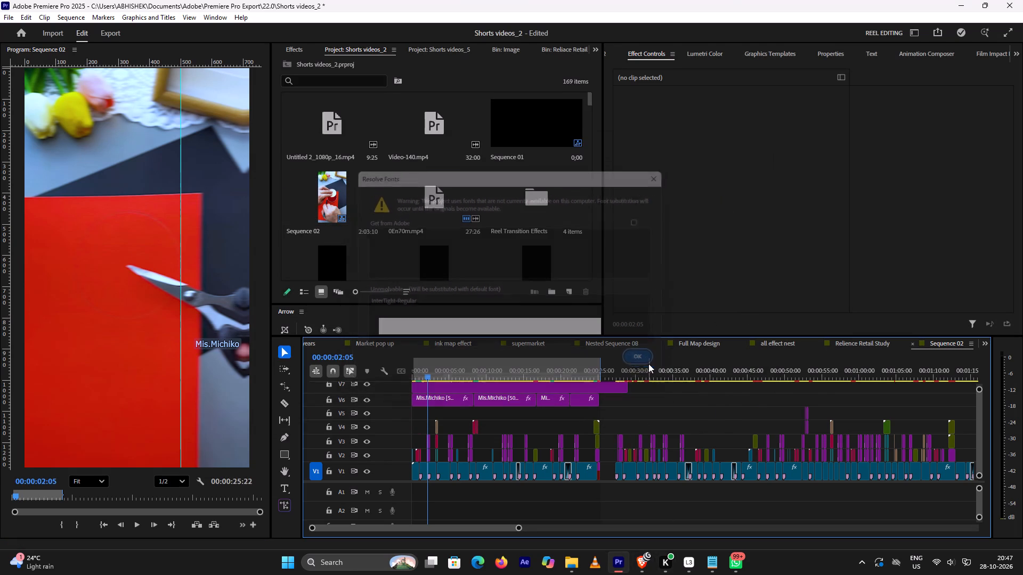
# Close the timeline sequences Nested Sequence 08, ink map effect, years, Year Lines, Counting Years, Market pop up, supermarket and Full Map design.
pyautogui.click(568, 346)
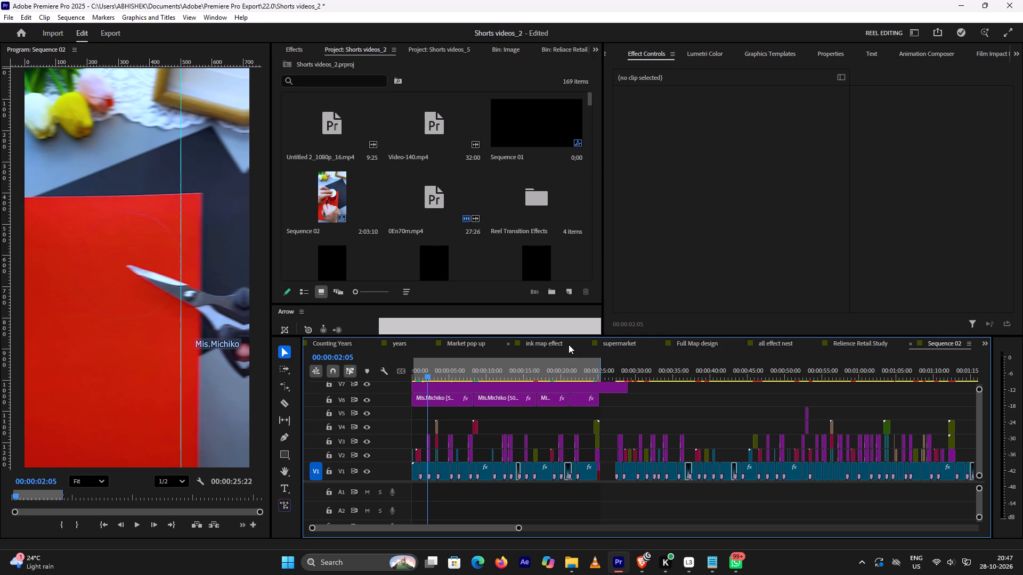
pyautogui.click(509, 346)
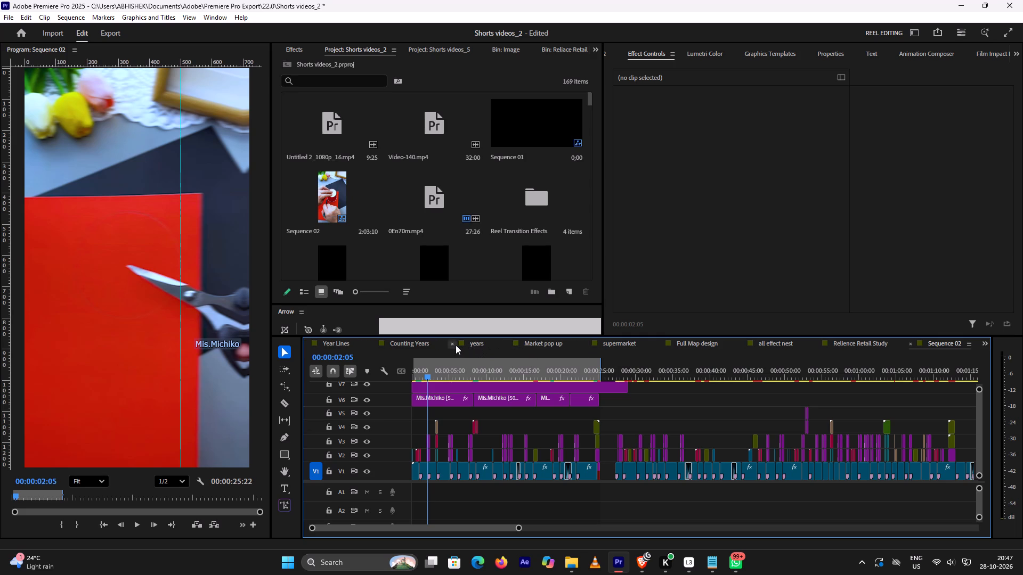
pyautogui.click(451, 343)
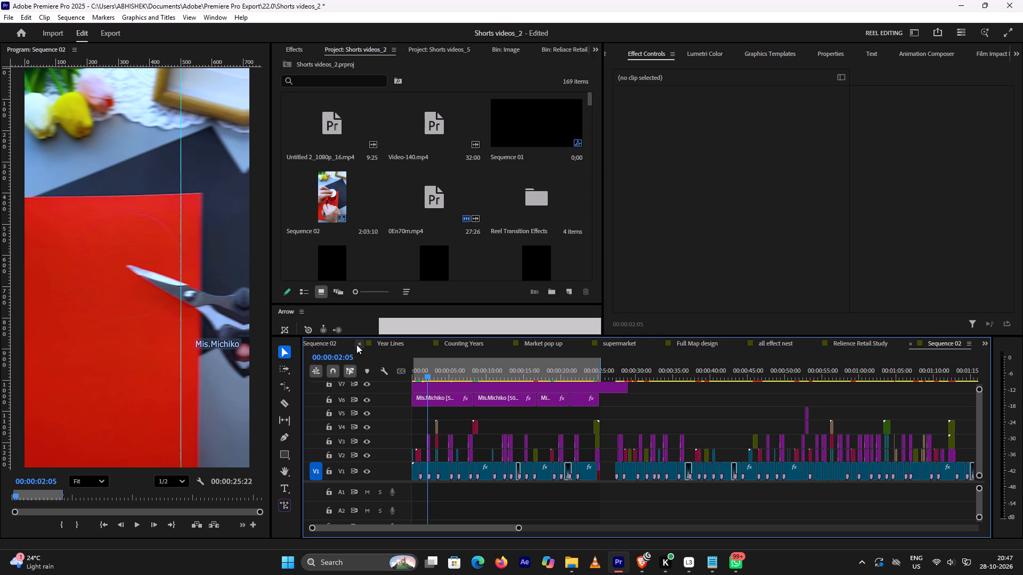
pyautogui.click(358, 344)
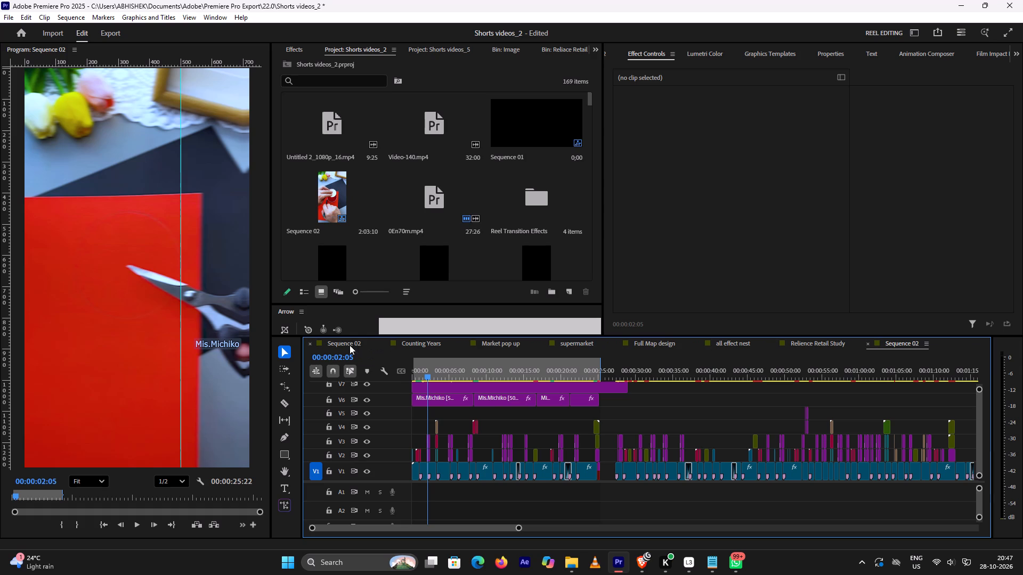
pyautogui.click(381, 346)
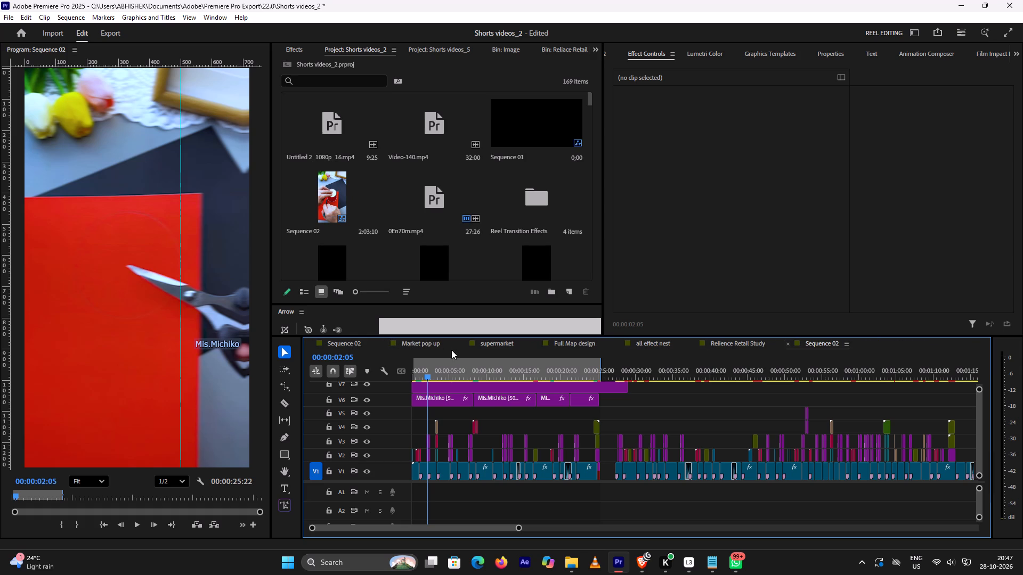
pyautogui.click(385, 346)
pyautogui.click(385, 345)
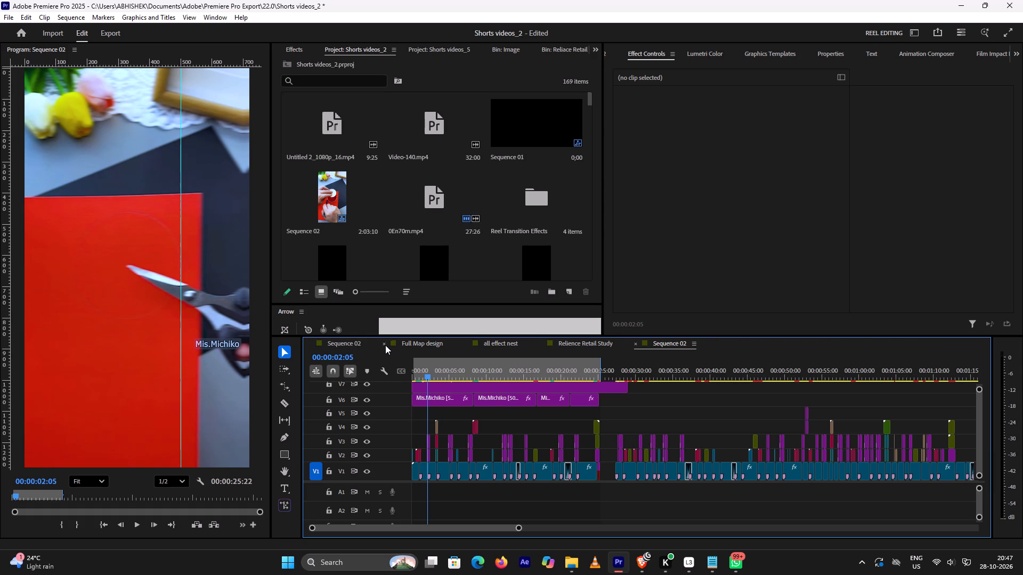
pyautogui.click(385, 345)
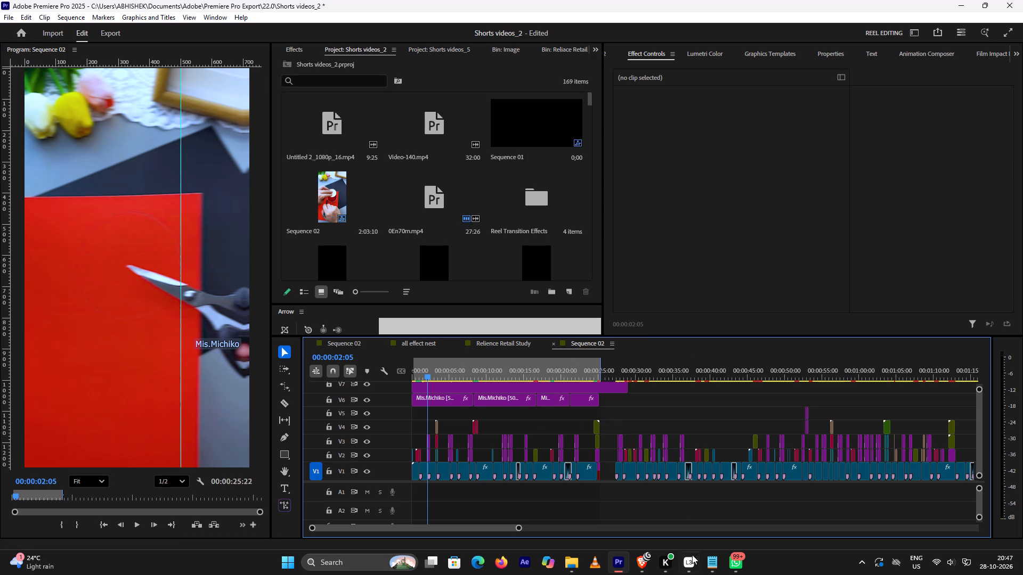
# Switch to Brave and bring the courtroom news video's full player into view to watch it.
pyautogui.click(645, 561)
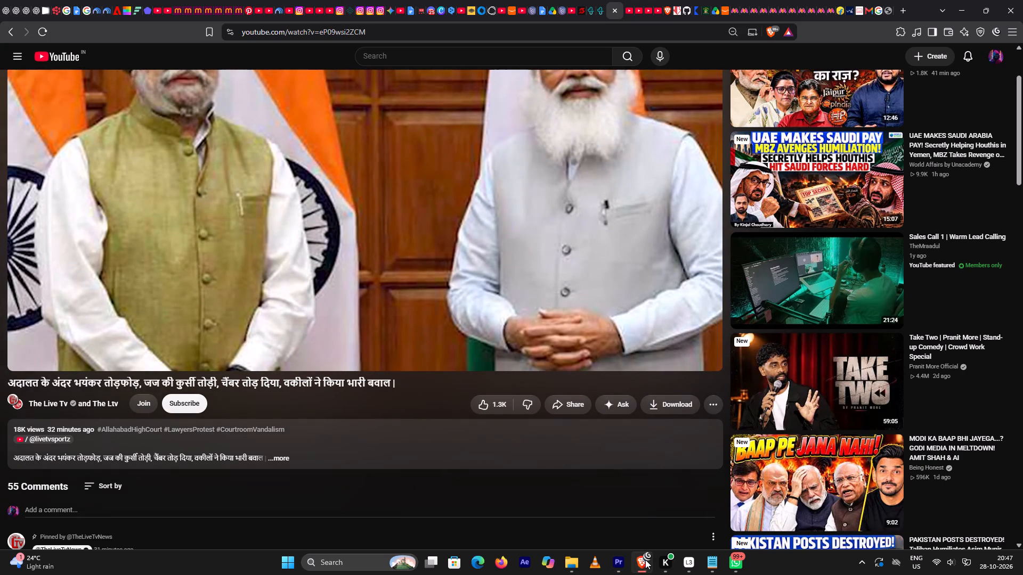
pyautogui.scroll(4, 656, 537)
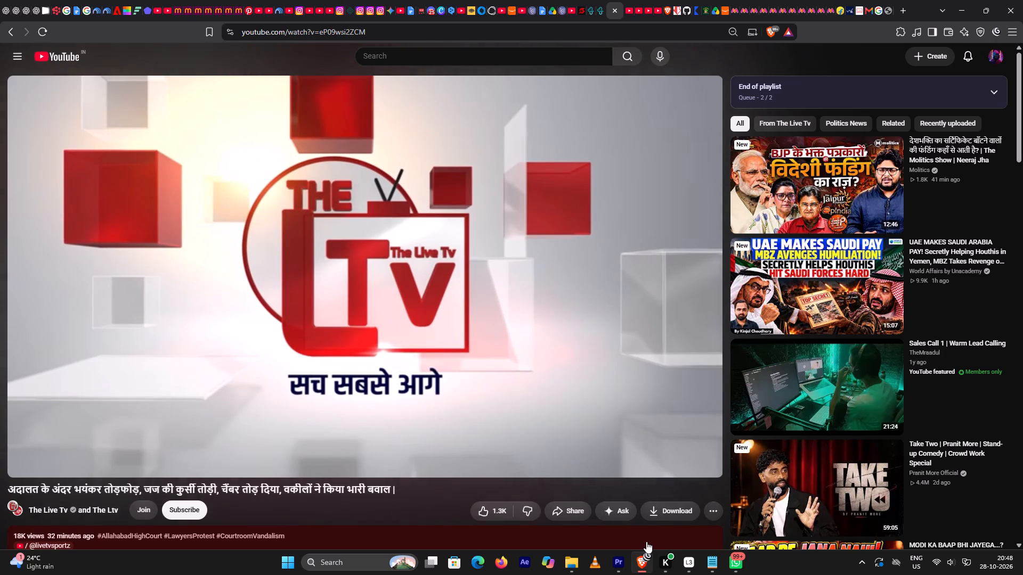
pyautogui.click(476, 331)
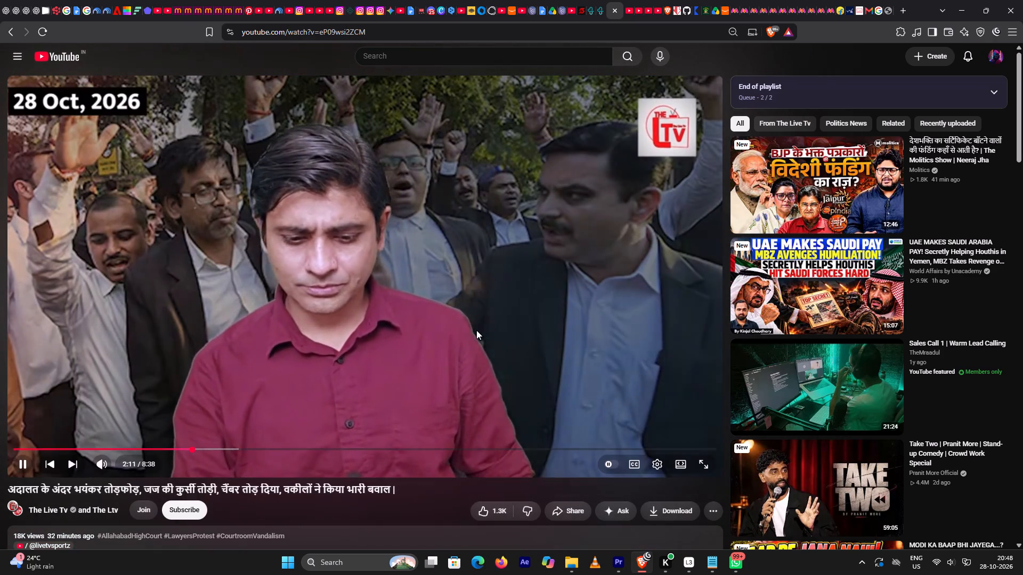
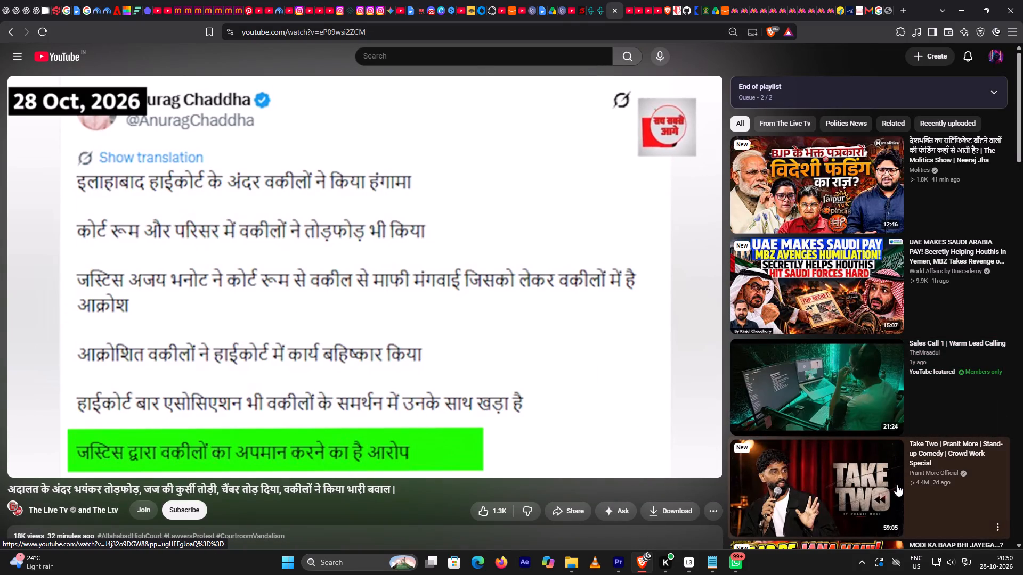
# Open the recommended Being Honest video about the media meltdown, Amit Shah and AI to watch it.
pyautogui.scroll(-3, 923, 480)
pyautogui.click(858, 441)
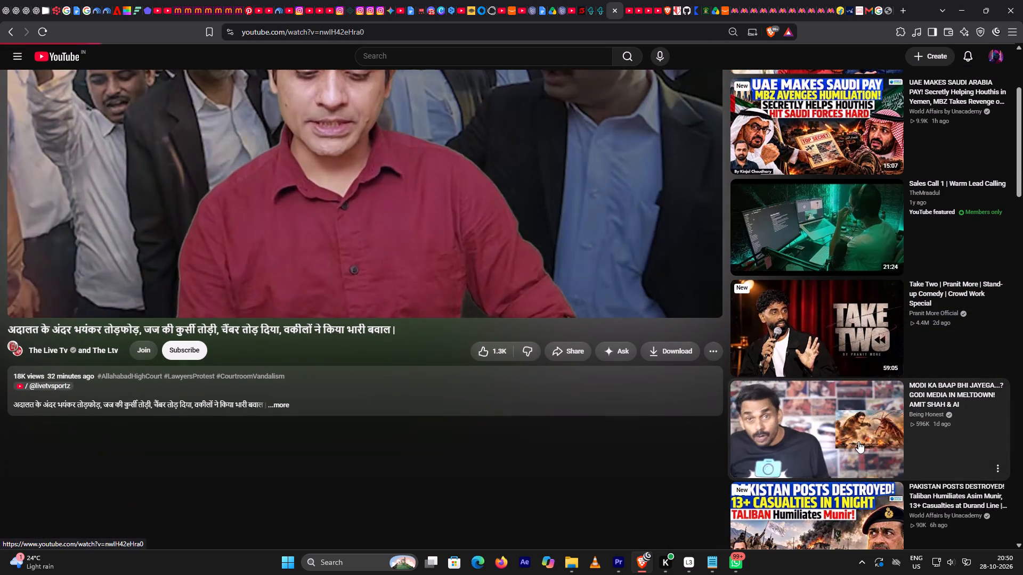
pyautogui.scroll(-1, 858, 441)
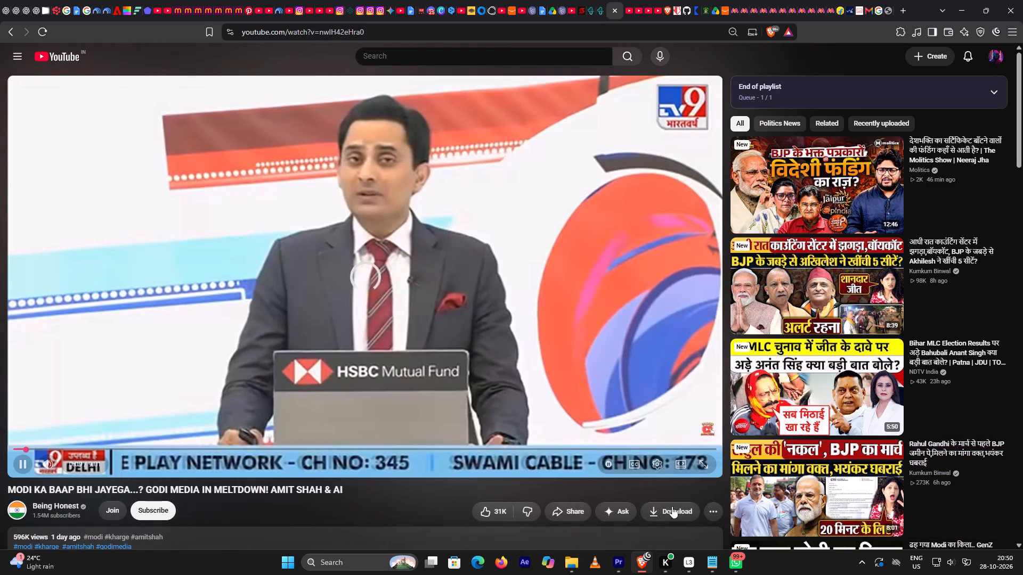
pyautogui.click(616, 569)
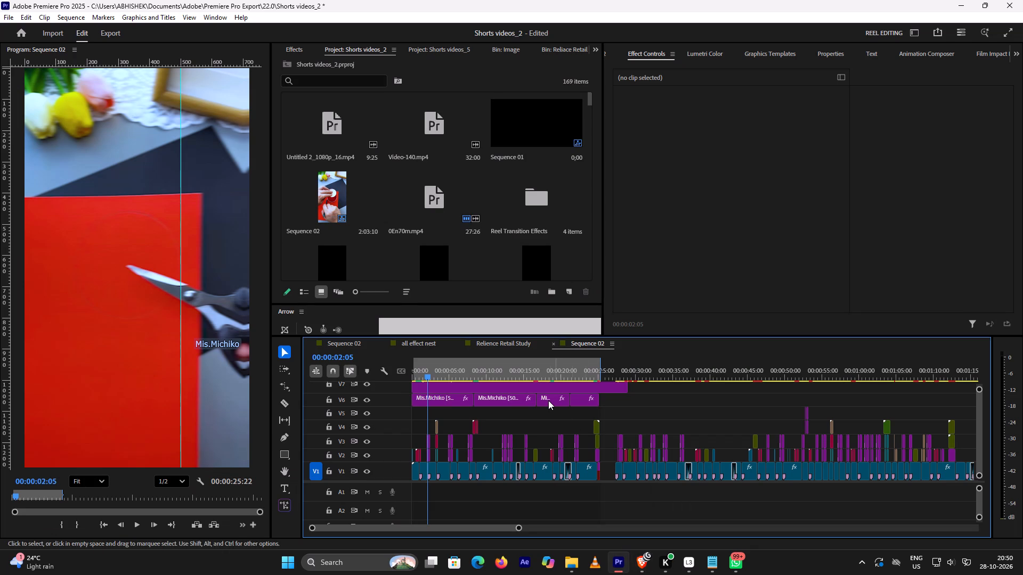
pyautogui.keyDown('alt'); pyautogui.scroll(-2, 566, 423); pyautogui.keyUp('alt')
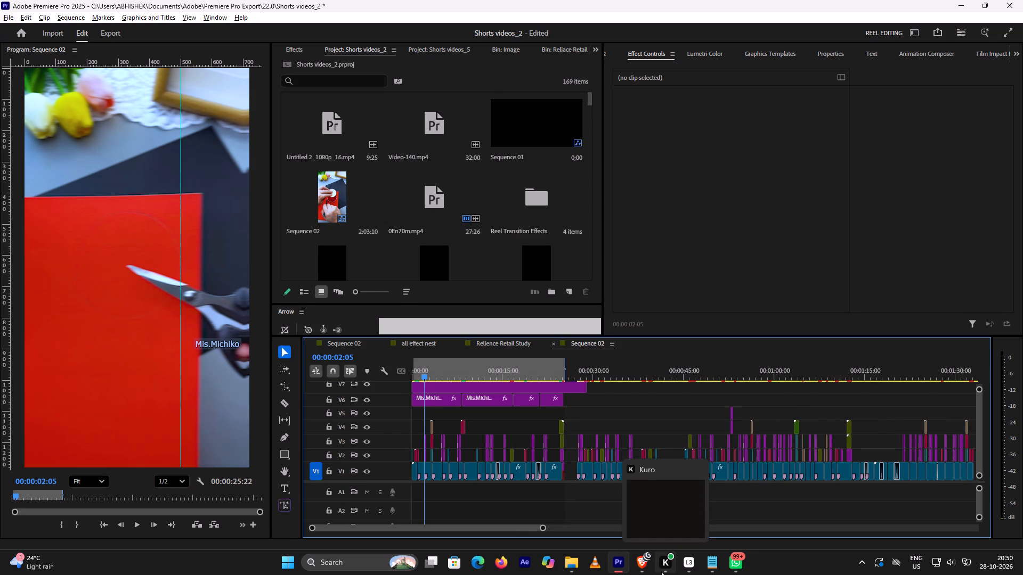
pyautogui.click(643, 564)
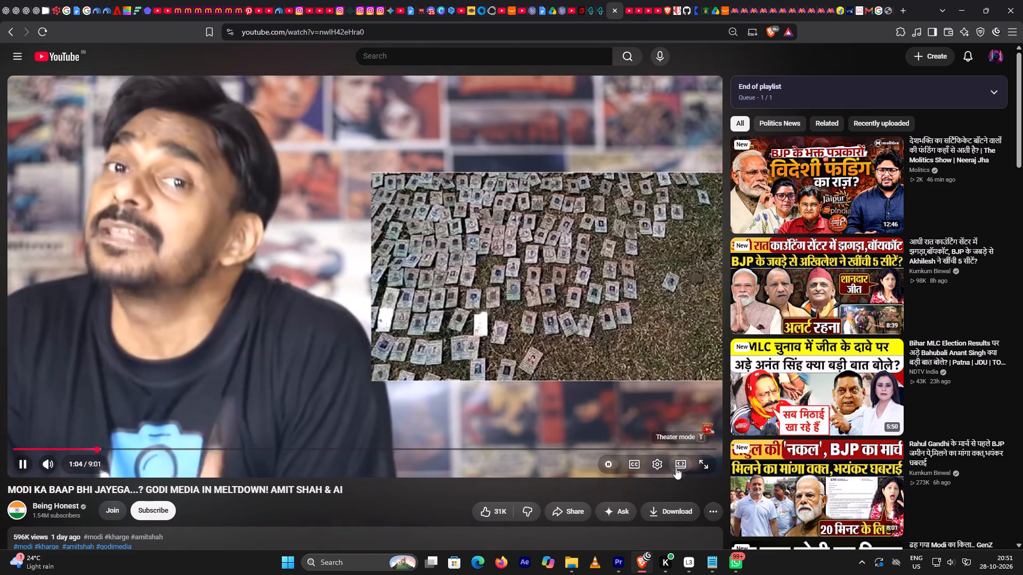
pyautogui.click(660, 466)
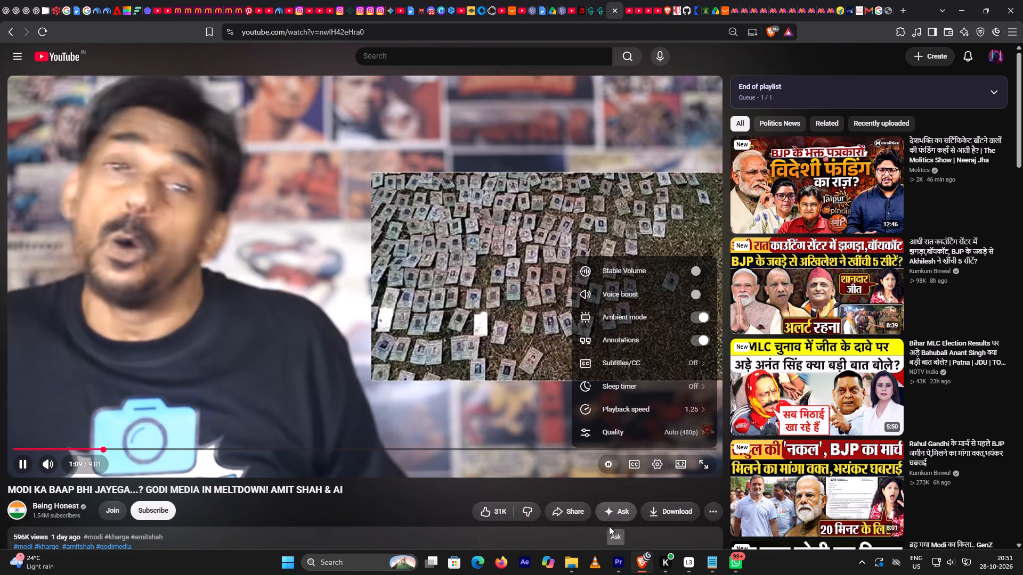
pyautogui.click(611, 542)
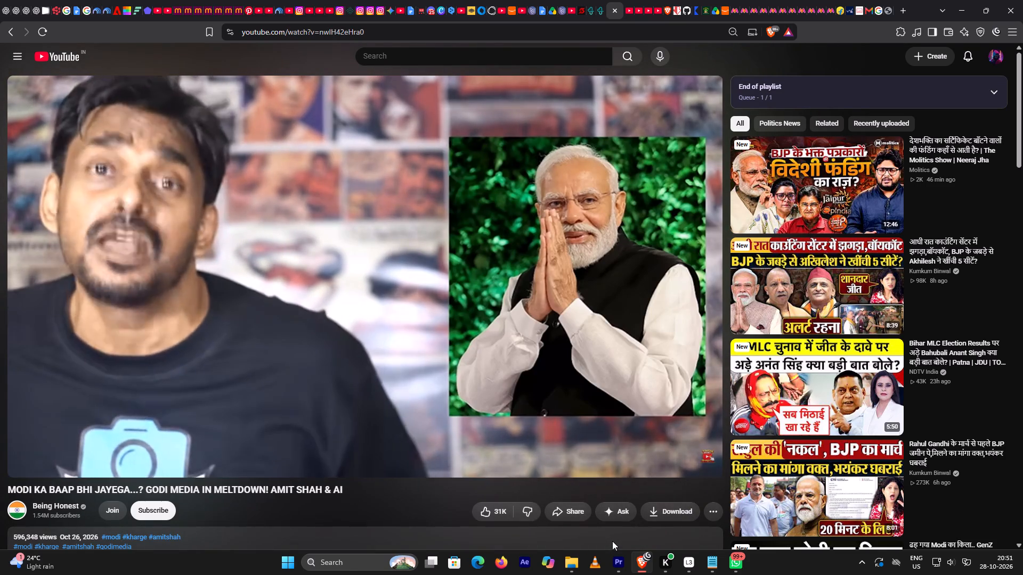
# Switch to Premiere Pro and move all clips on all tracks of Sequence 02 about 44 seconds later in the timeline.
pyautogui.click(619, 560)
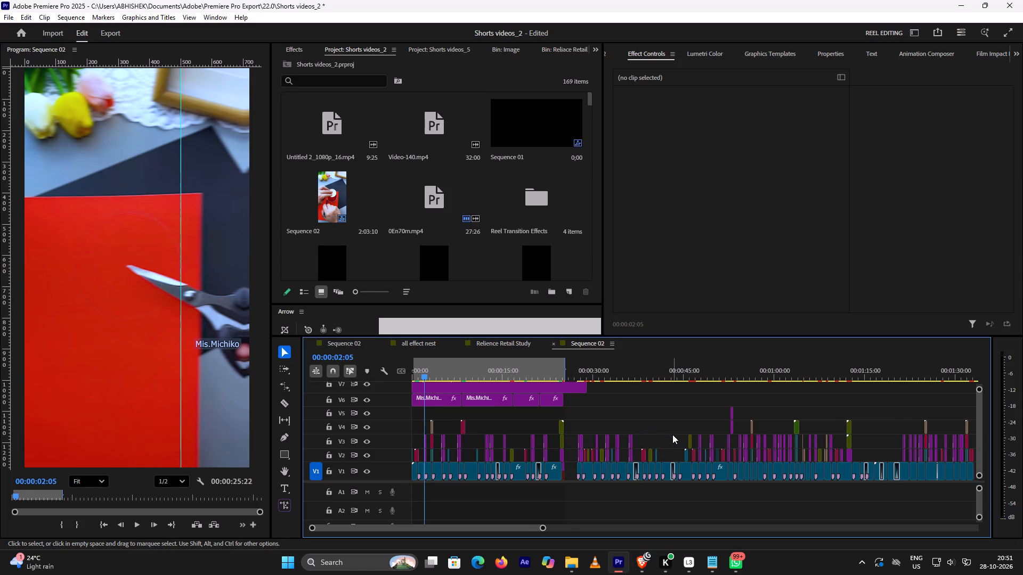
pyautogui.scroll(-3, 672, 434)
pyautogui.keyDown('alt'); pyautogui.scroll(-2, 673, 436); pyautogui.keyUp('alt')
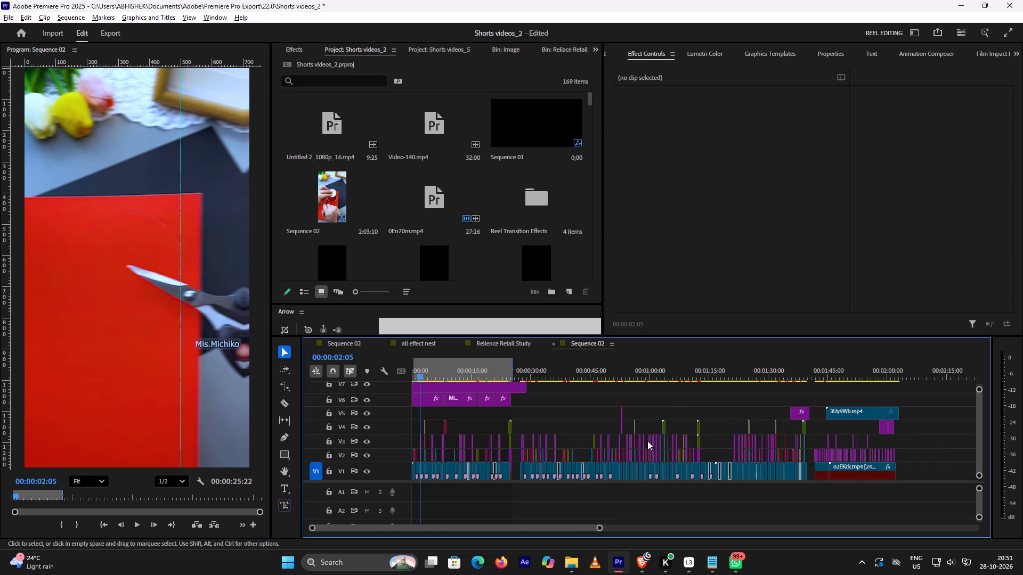
pyautogui.scroll(4, 632, 441)
pyautogui.press('a')
pyautogui.press('a')
pyautogui.hotkey('shift', 'a')
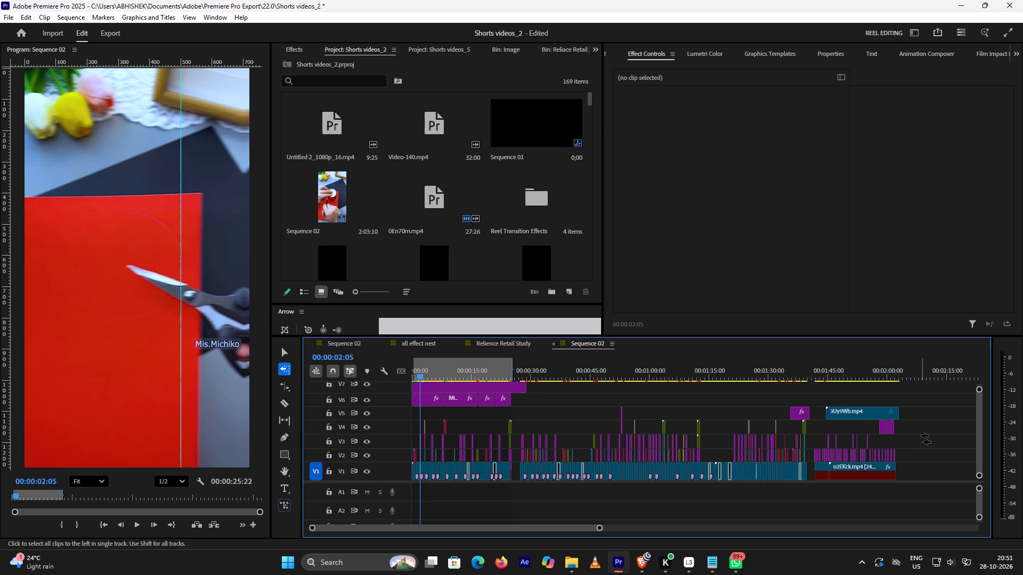
pyautogui.moveTo(914, 436); pyautogui.dragTo(984, 432)
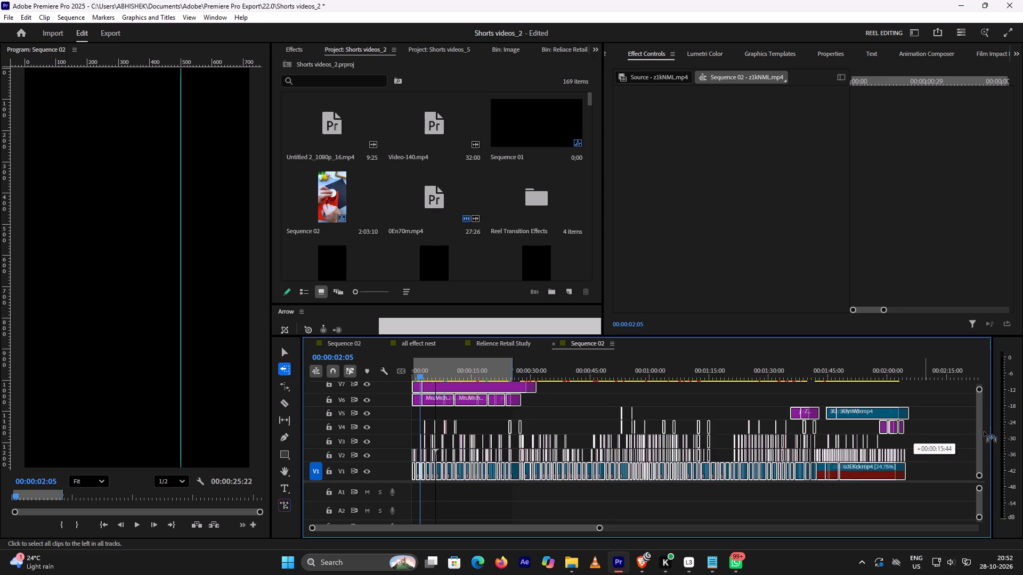
pyautogui.moveTo(984, 432); pyautogui.dragTo(964, 439)
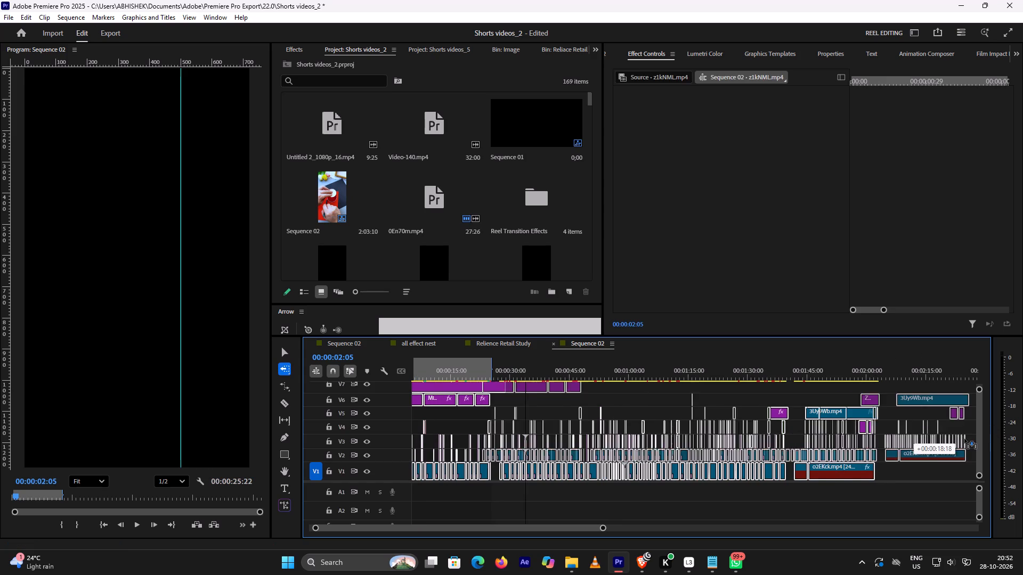
pyautogui.moveTo(964, 439); pyautogui.dragTo(960, 441)
pyautogui.scroll(-4, 927, 445)
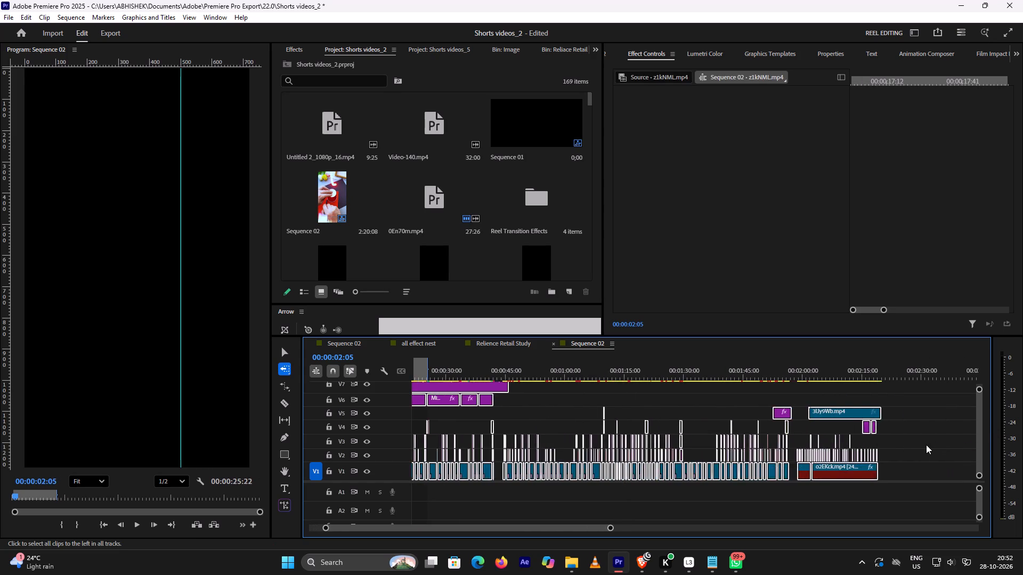
pyautogui.scroll(-11, 923, 445)
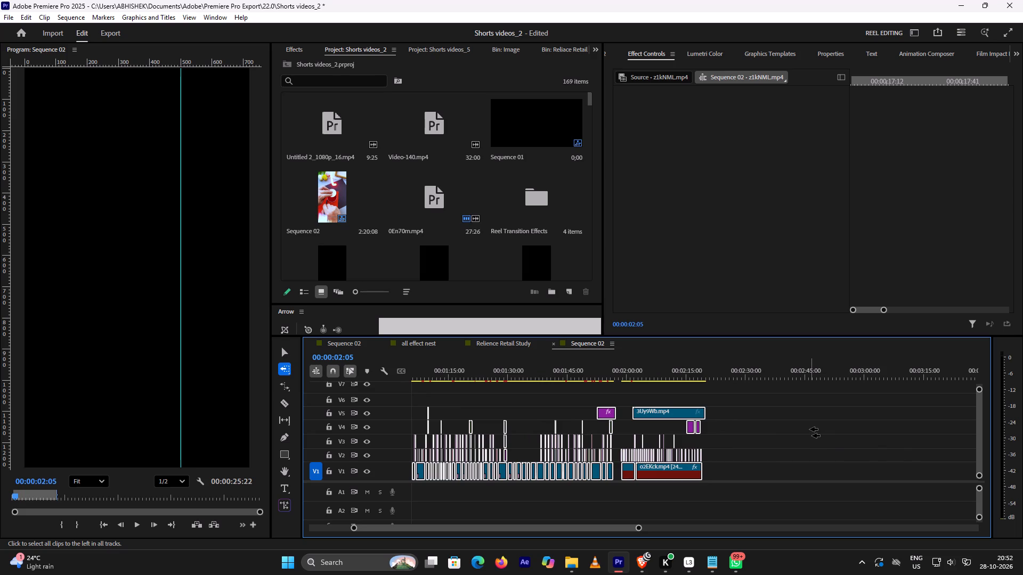
pyautogui.moveTo(810, 429); pyautogui.dragTo(916, 432)
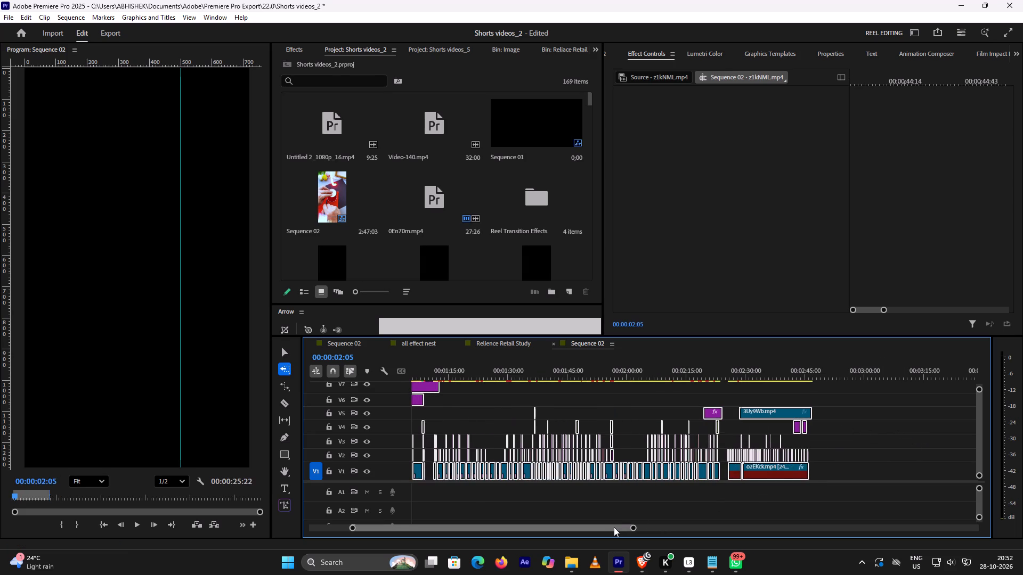
pyautogui.press('v')
# Clear all markers and the in and out points from the start of Sequence 02's timeline.
pyautogui.moveTo(614, 527); pyautogui.dragTo(551, 525)
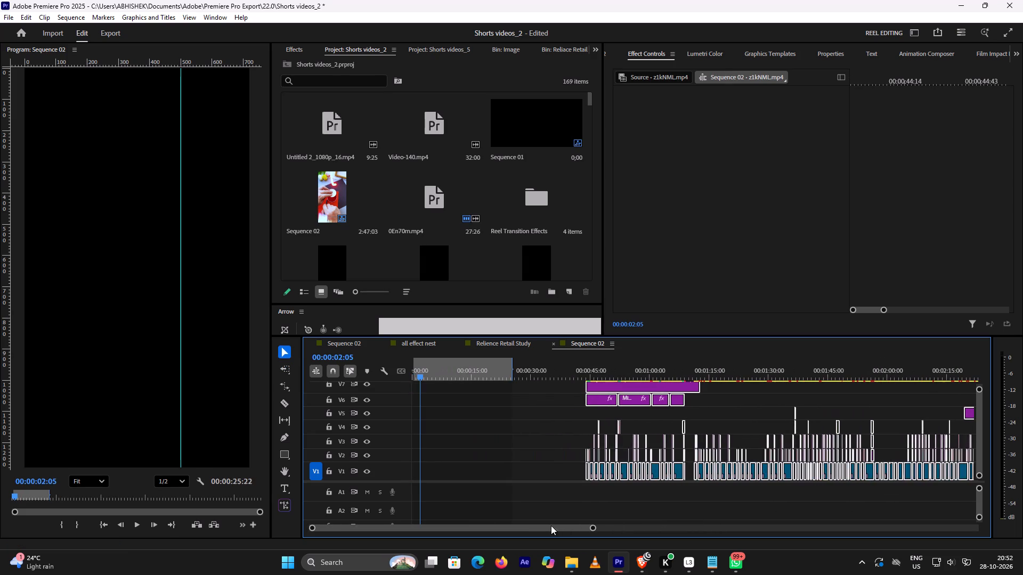
pyautogui.moveTo(551, 525); pyautogui.dragTo(532, 525)
pyautogui.rightClick(474, 372)
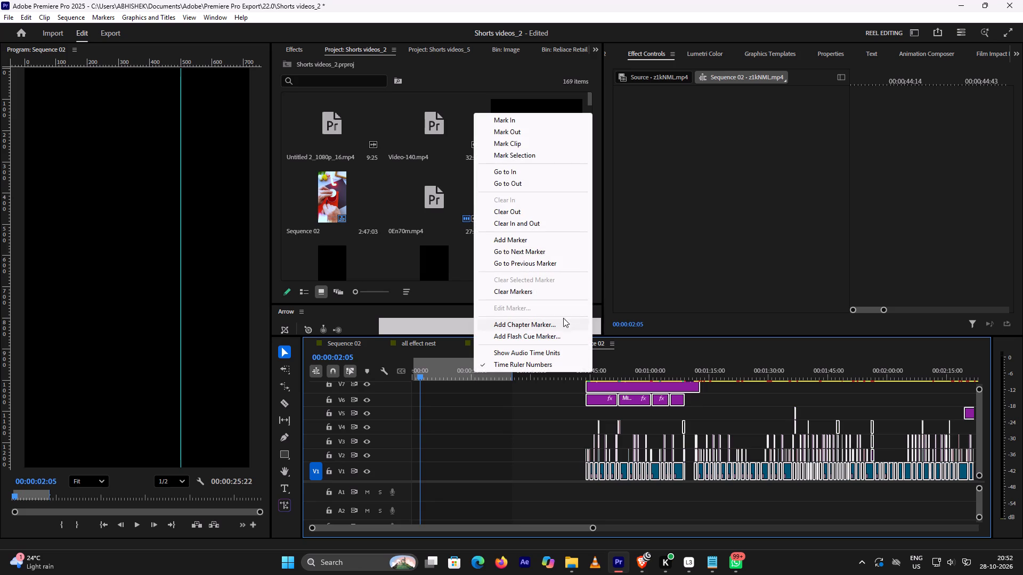
pyautogui.click(542, 290)
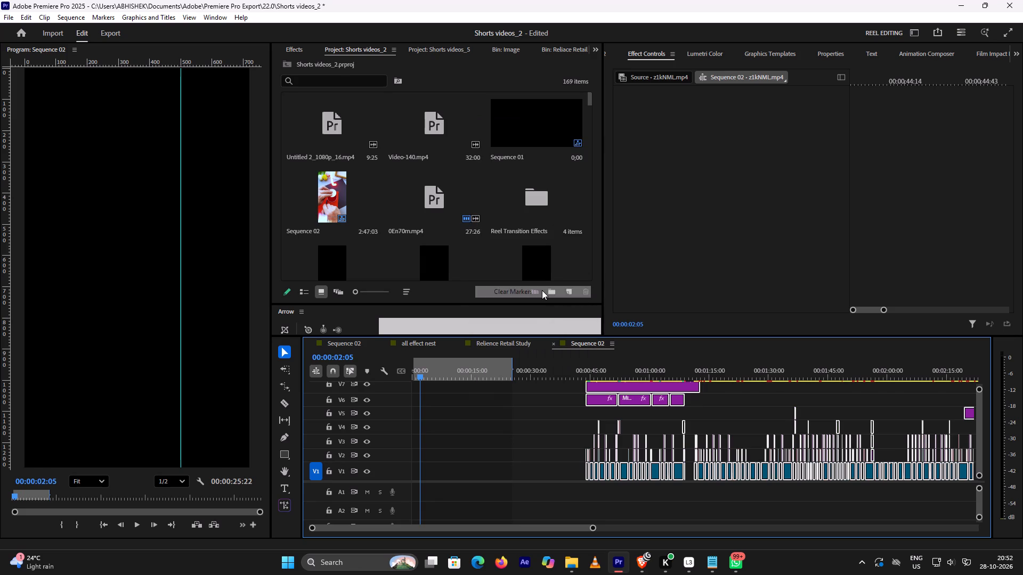
pyautogui.rightClick(494, 370)
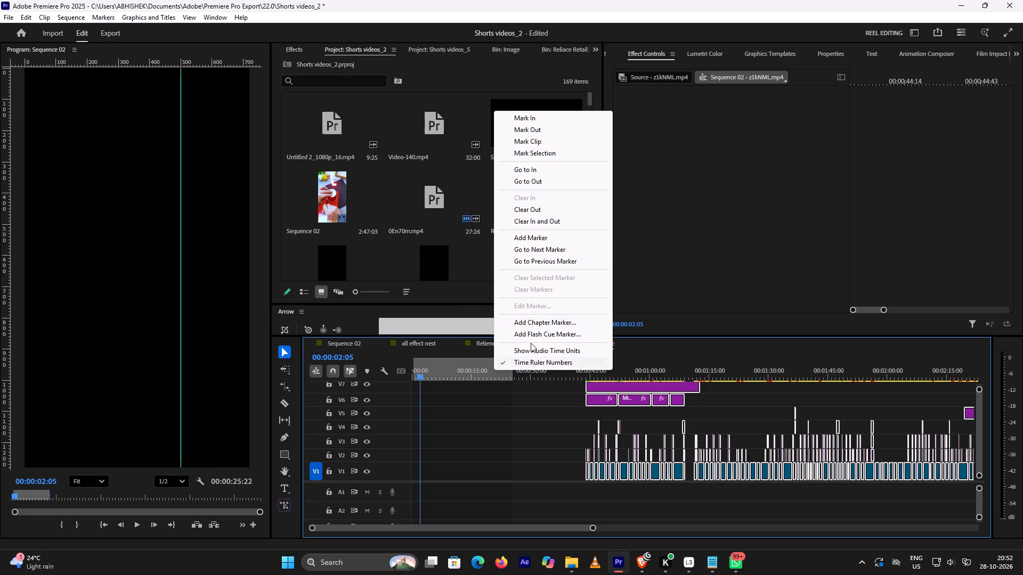
pyautogui.click(556, 221)
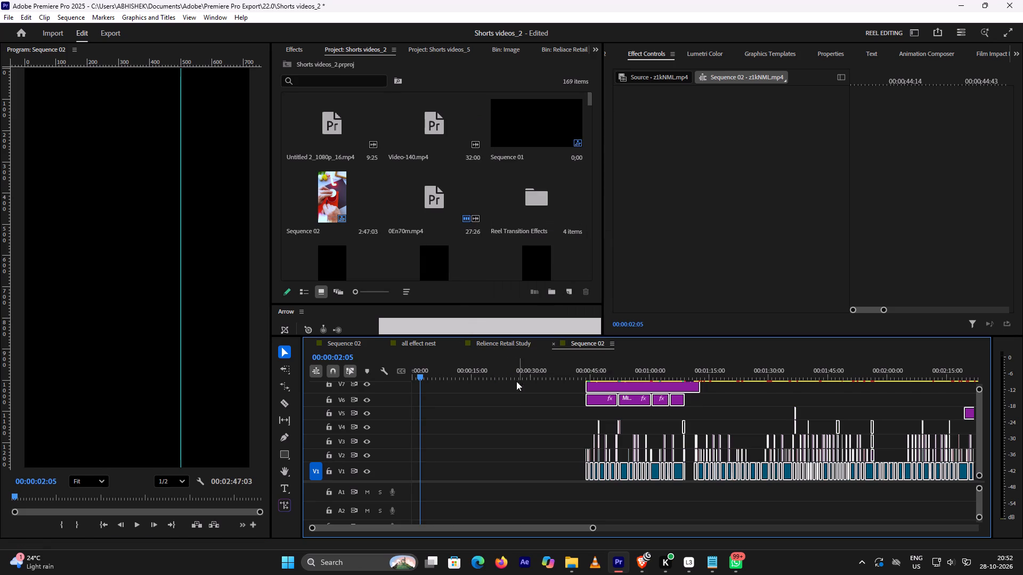
# Look through the craft video clips in the Shorts videos_2 project for footage to use in Sequence 02.
pyautogui.scroll(-5, 501, 226)
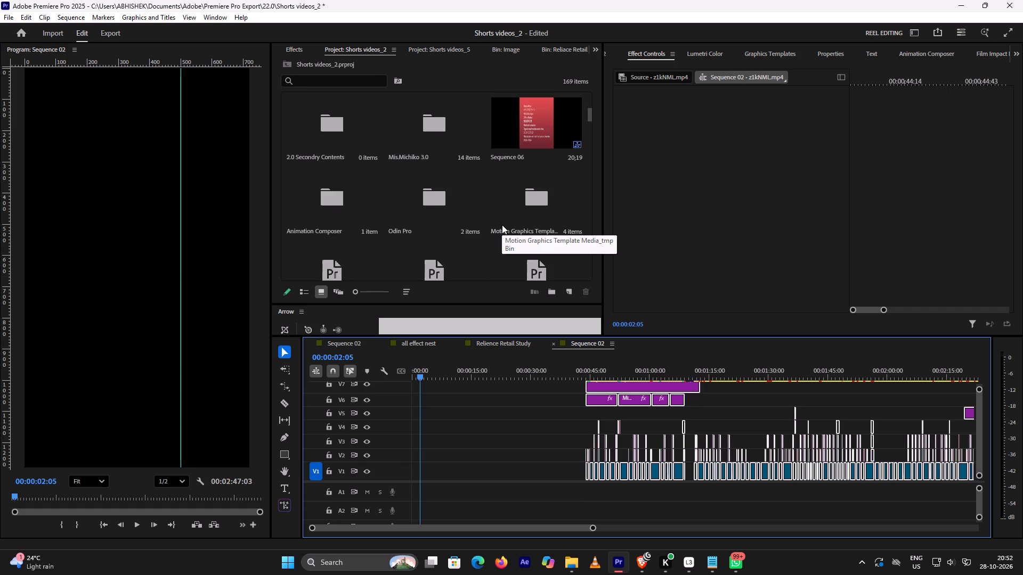
pyautogui.scroll(-11, 502, 225)
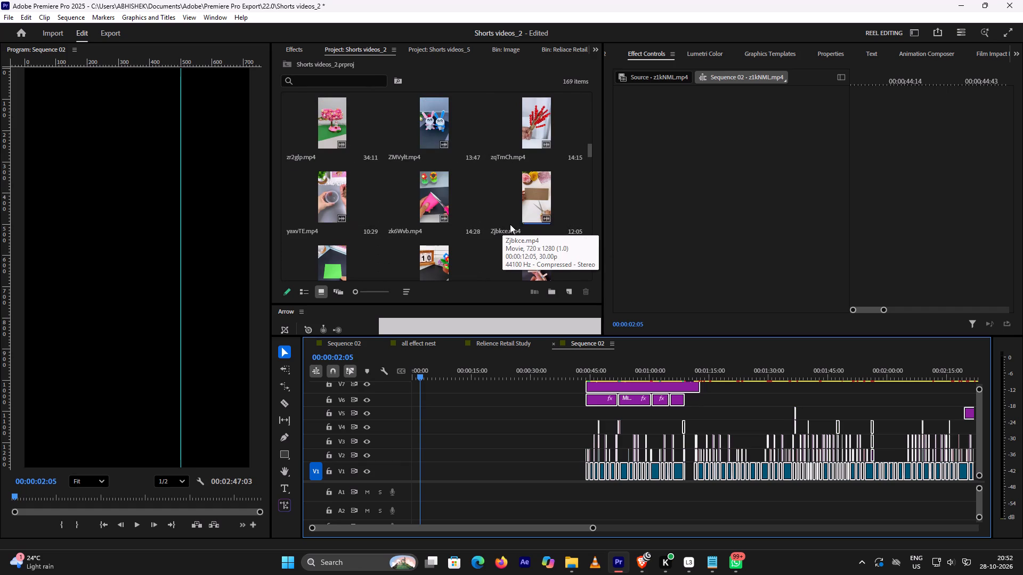
pyautogui.scroll(-3, 510, 224)
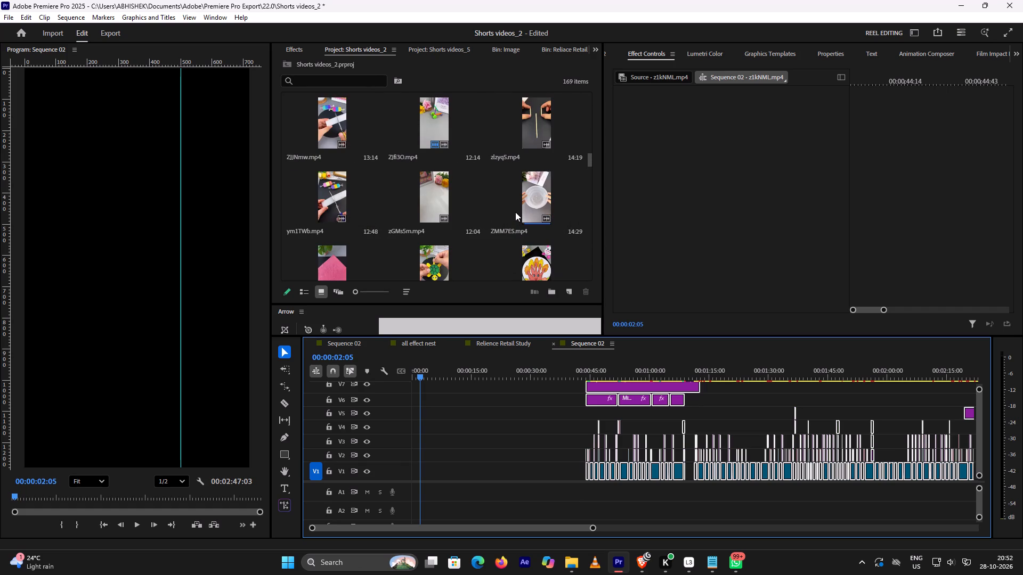
pyautogui.scroll(-1, 515, 212)
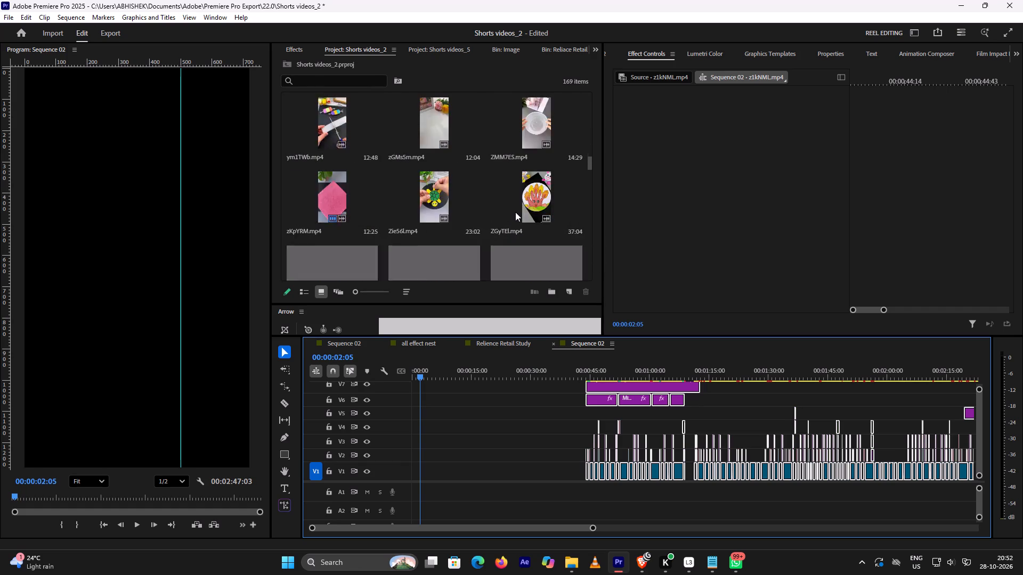
pyautogui.scroll(-2, 515, 212)
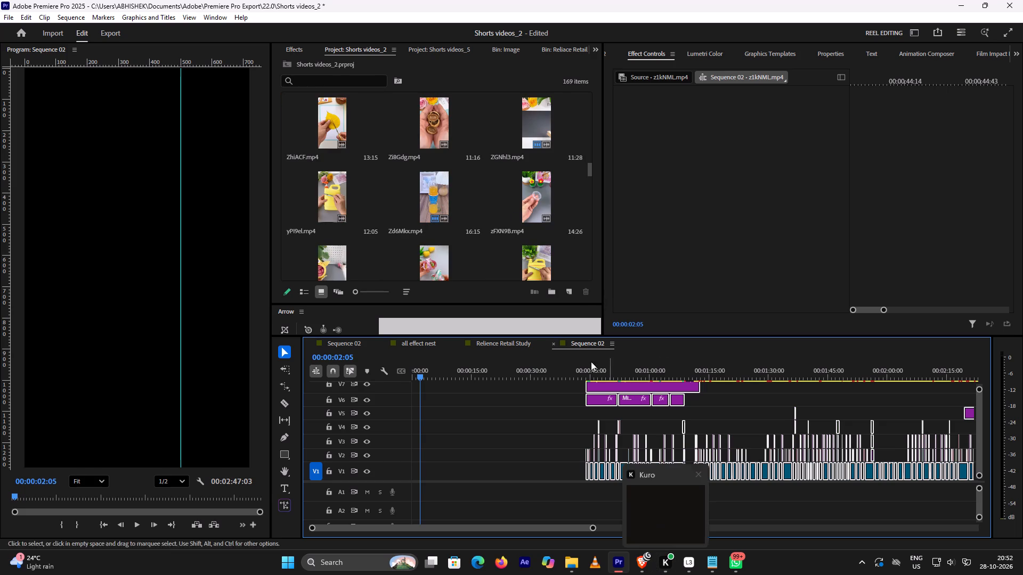
pyautogui.click(640, 573)
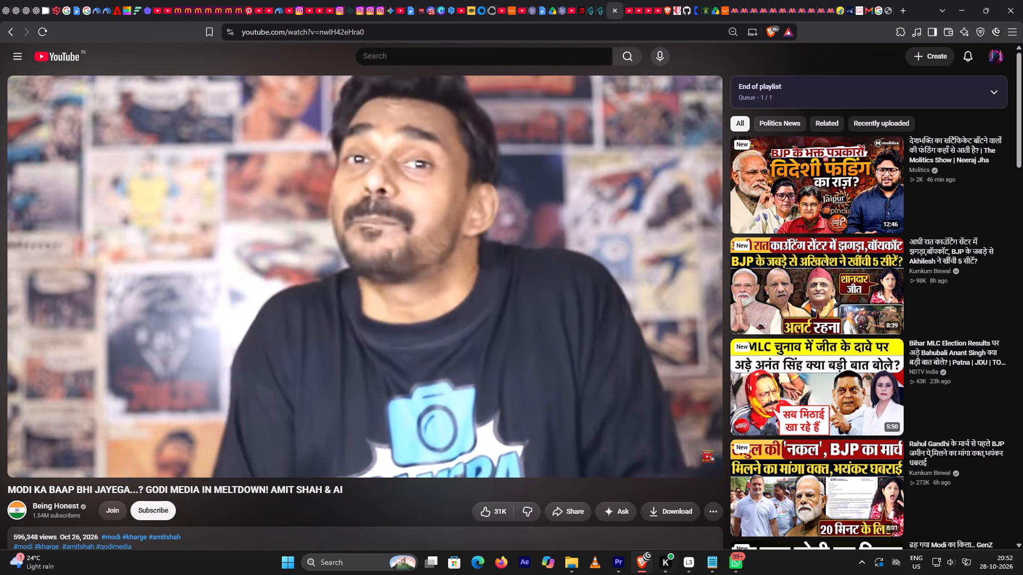
pyautogui.click(643, 566)
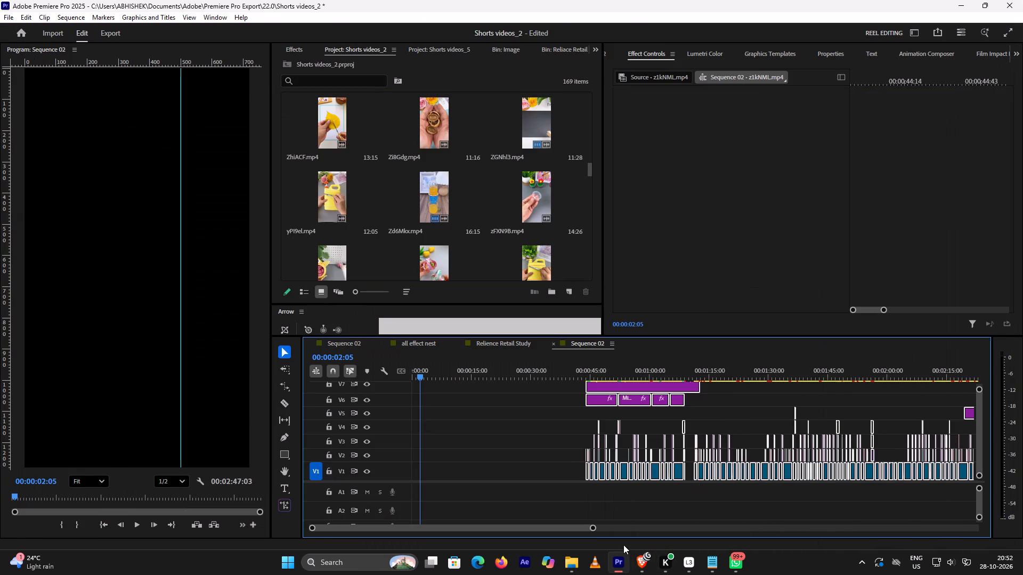
pyautogui.scroll(-1, 557, 258)
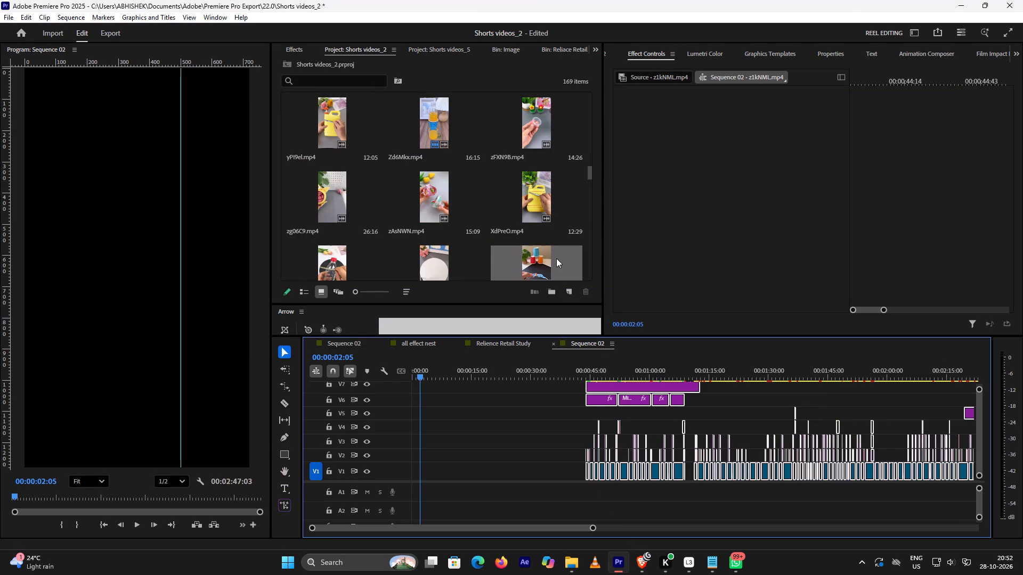
pyautogui.scroll(-1, 556, 258)
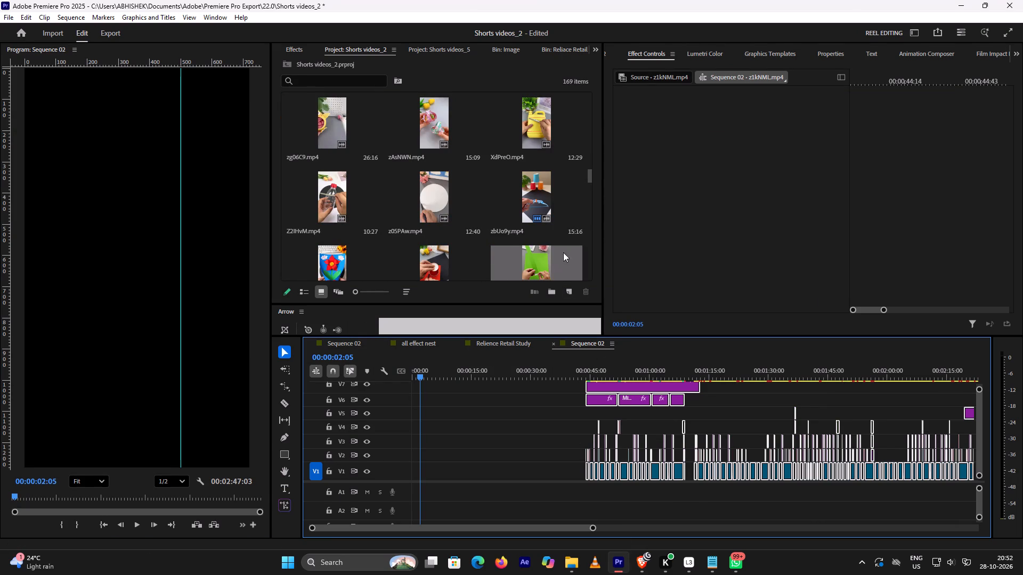
pyautogui.scroll(-1, 454, 211)
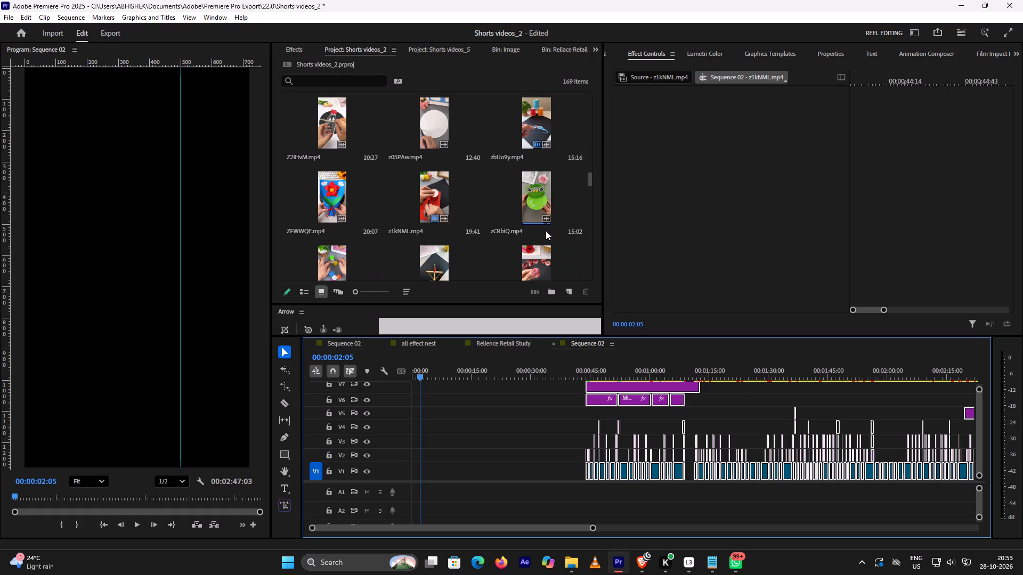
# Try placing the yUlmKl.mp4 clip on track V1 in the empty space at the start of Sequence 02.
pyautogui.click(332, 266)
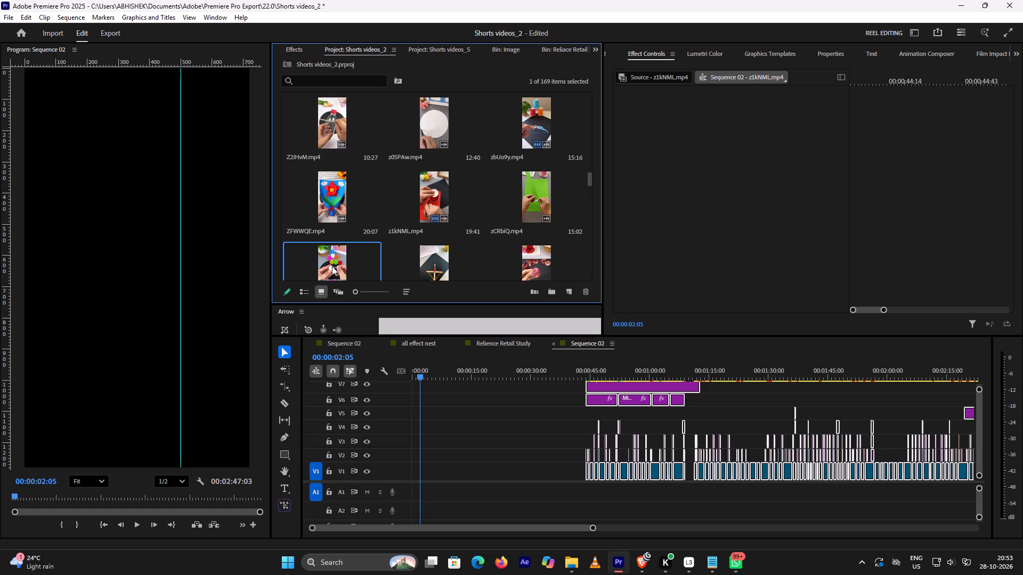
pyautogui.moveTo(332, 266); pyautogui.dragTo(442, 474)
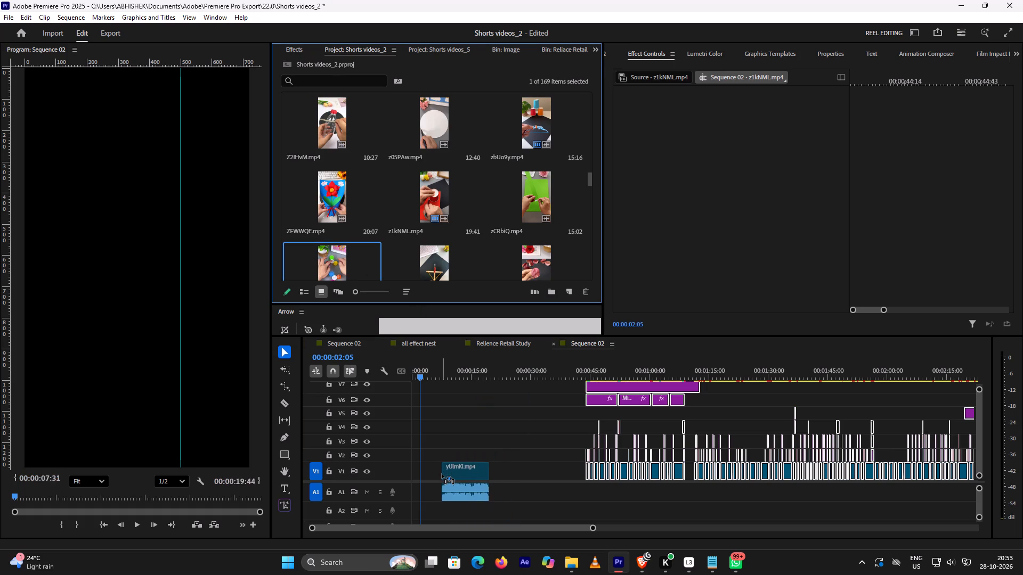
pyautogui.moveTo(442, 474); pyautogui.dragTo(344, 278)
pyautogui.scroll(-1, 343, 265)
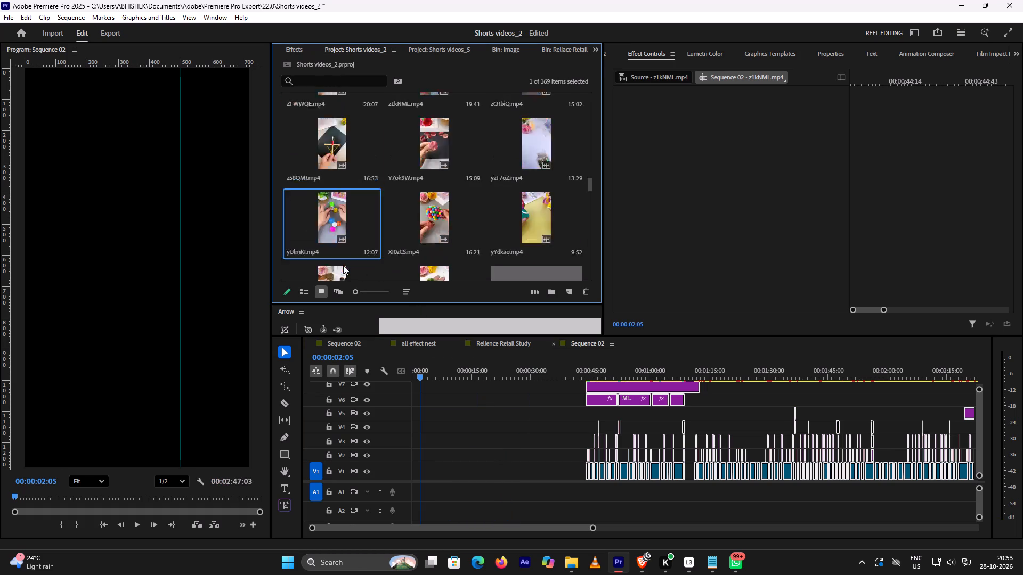
# Place only the video of the yUlmKl.mp4 clip on track V1 at the very start of Sequence 02.
pyautogui.scroll(-1, 343, 265)
pyautogui.doubleClick(323, 142)
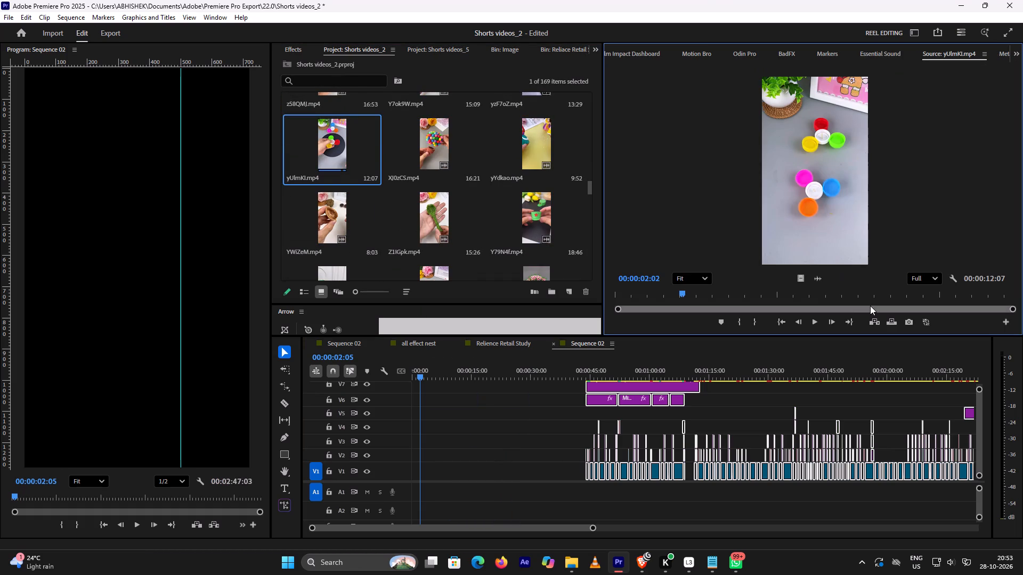
pyautogui.moveTo(801, 281); pyautogui.dragTo(412, 456)
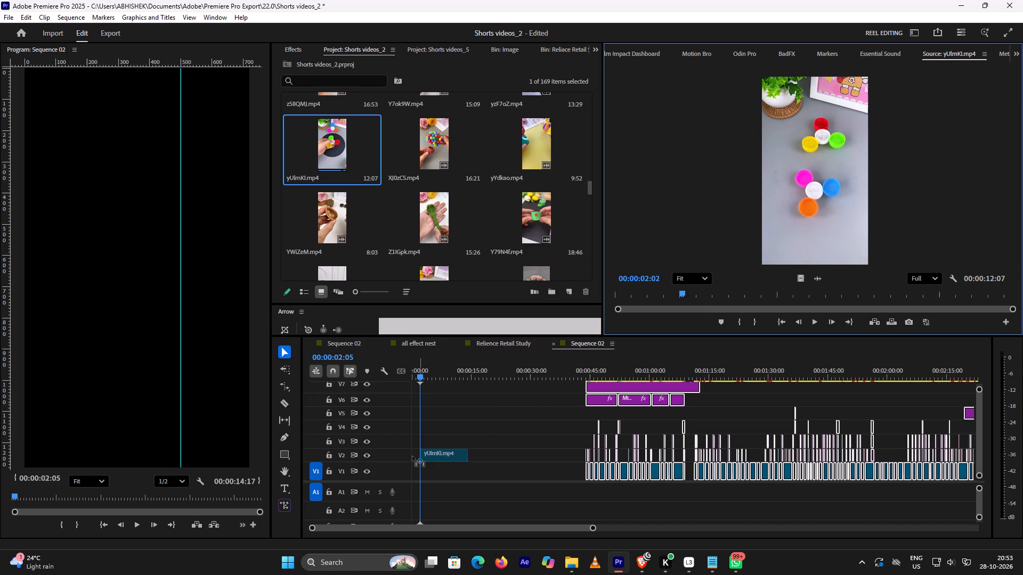
pyautogui.moveTo(412, 456); pyautogui.dragTo(395, 466)
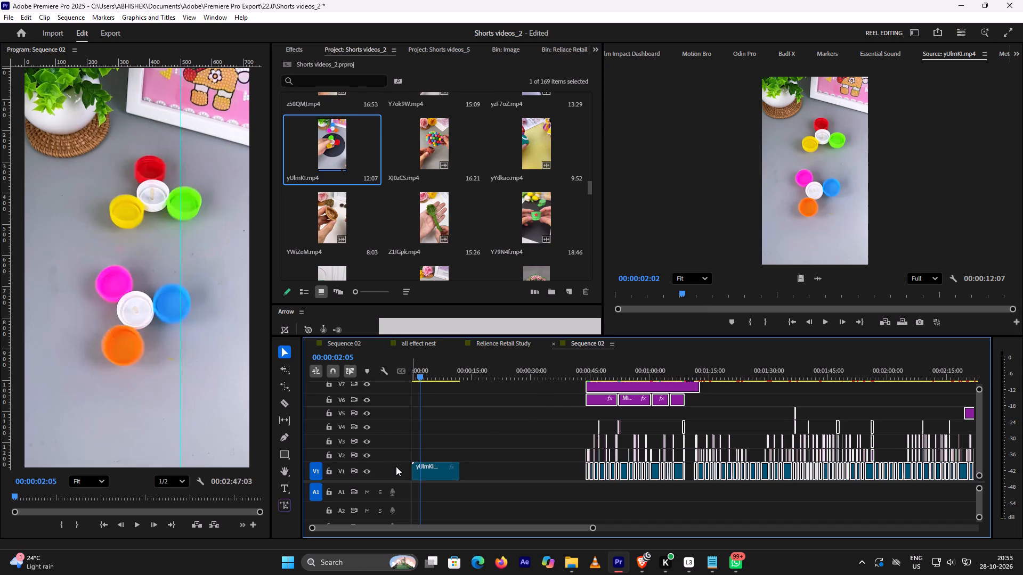
# Rate-stretch the yUlmKl.mp4 clip on V1 to about 21 seconds, 57.54% speed, and play back the slowed footage.
pyautogui.click(428, 470)
pyautogui.press('r')
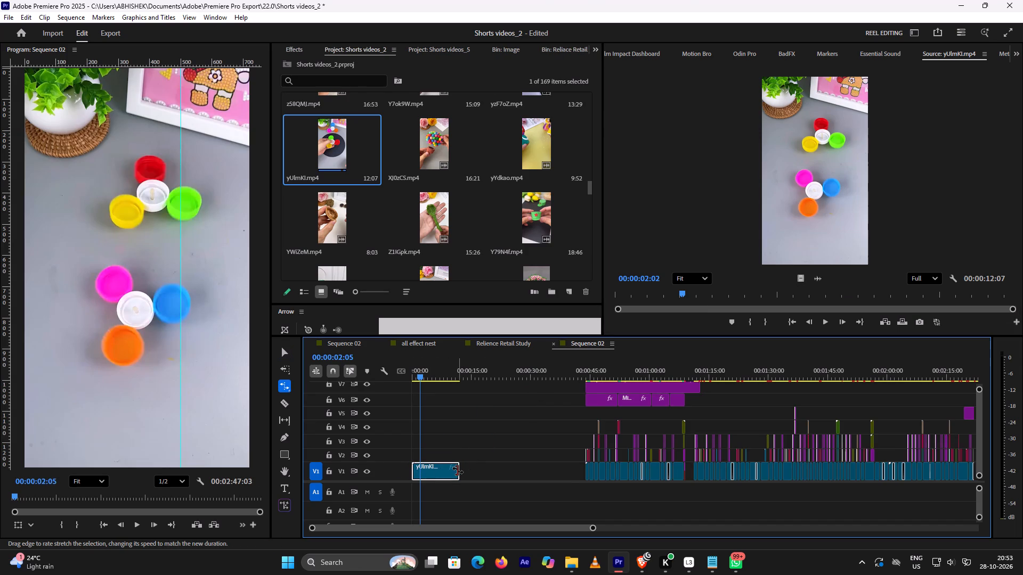
pyautogui.moveTo(457, 470); pyautogui.dragTo(485, 470)
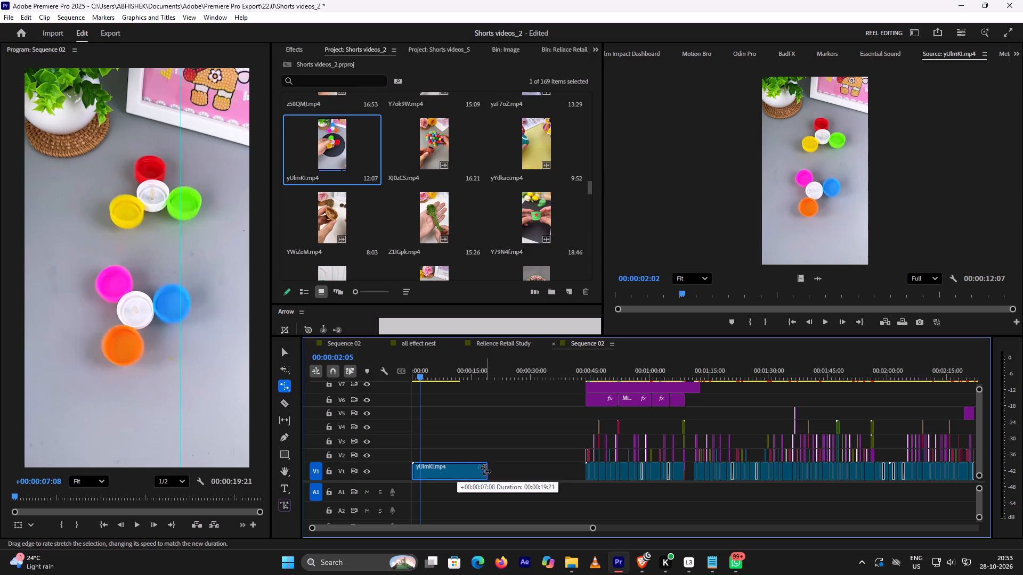
pyautogui.moveTo(485, 470); pyautogui.dragTo(489, 469)
pyautogui.moveTo(489, 469); pyautogui.dragTo(493, 470)
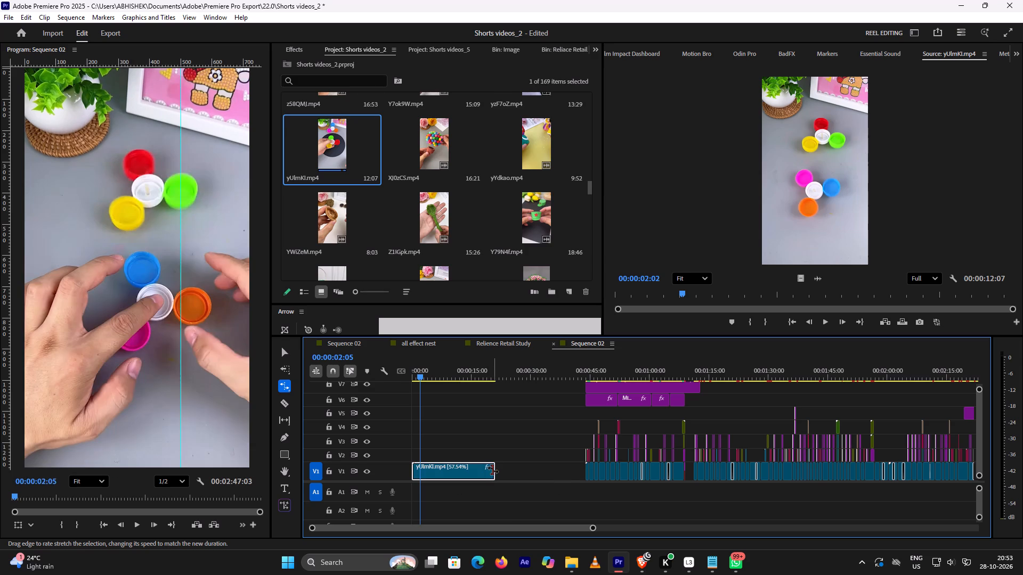
pyautogui.press('space')
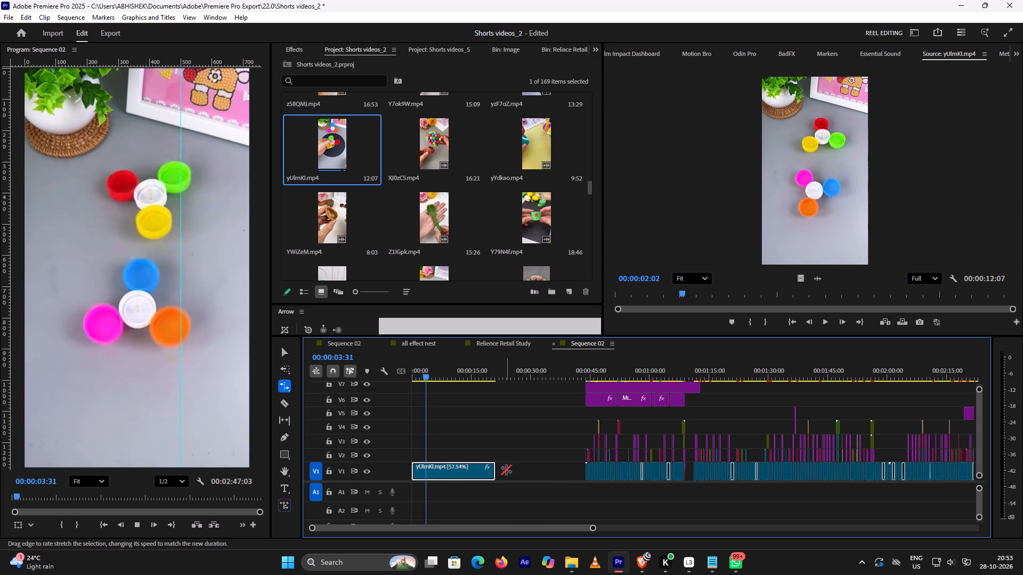
pyautogui.press('v')
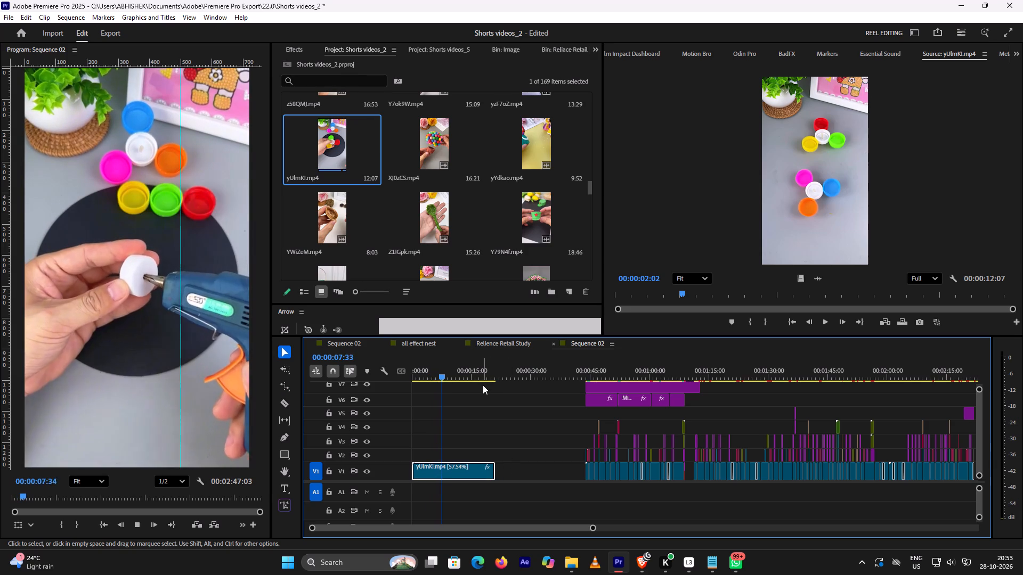
pyautogui.press('space')
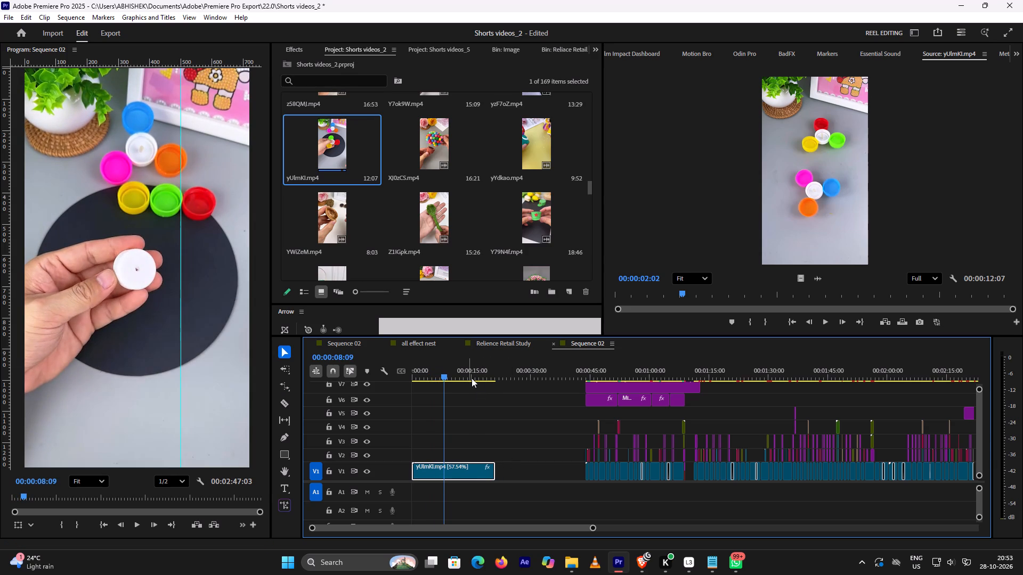
# Run Scene Edit Detection on the slowed yUlmKl.mp4 clip, applying a cut and creating a clip marker at each detected cut point.
pyautogui.keyDown('alt'); pyautogui.scroll(3, 481, 381); pyautogui.keyUp('alt')
pyautogui.scroll(9, 481, 382)
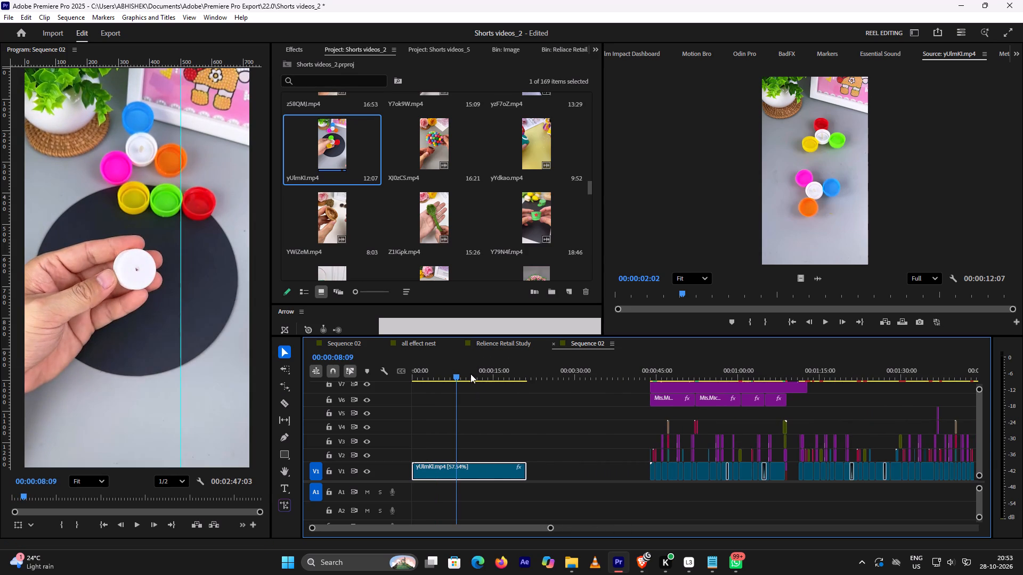
pyautogui.moveTo(453, 376); pyautogui.dragTo(399, 380)
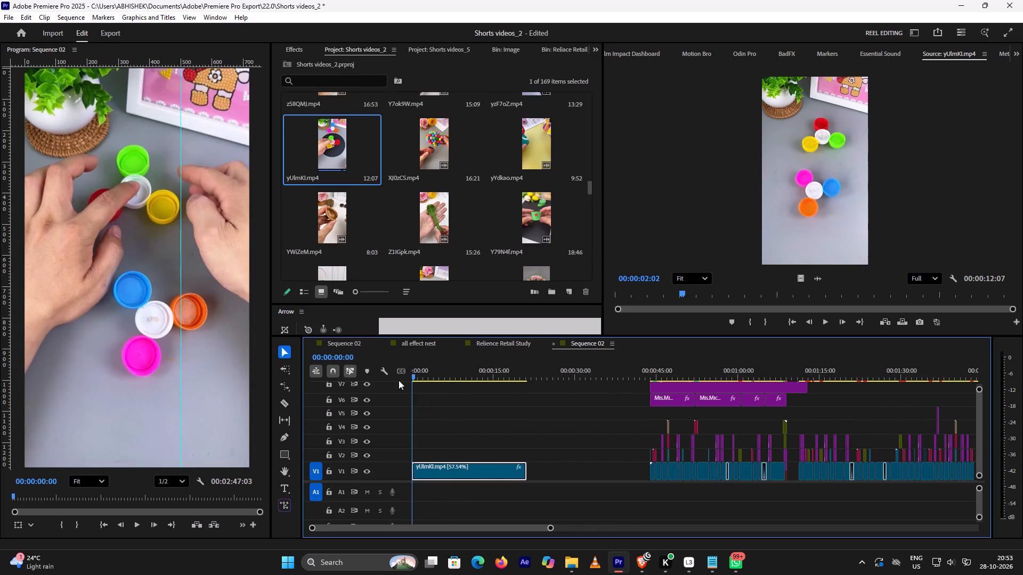
pyautogui.moveTo(399, 380); pyautogui.dragTo(437, 379)
pyautogui.rightClick(471, 466)
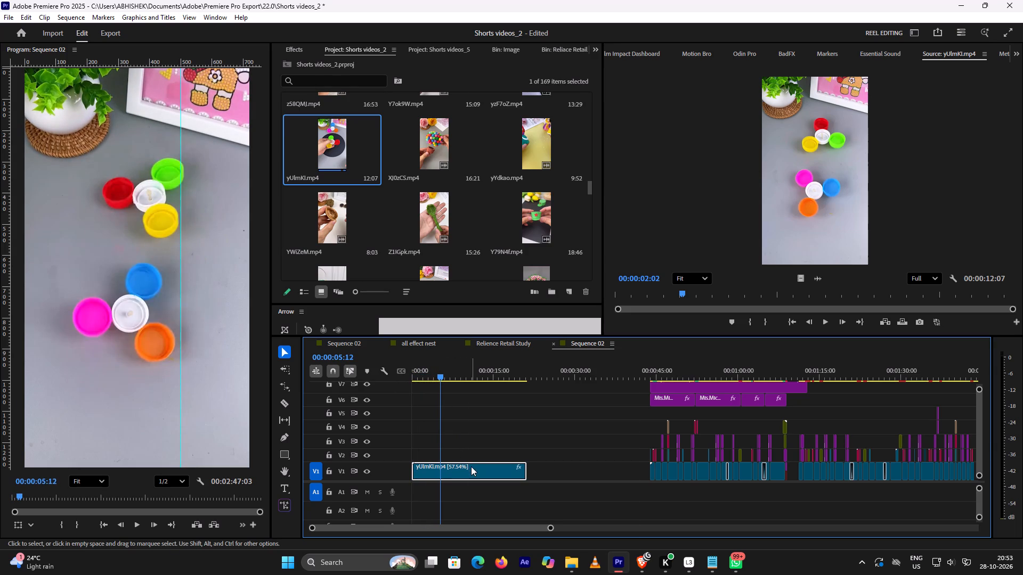
pyautogui.click(543, 347)
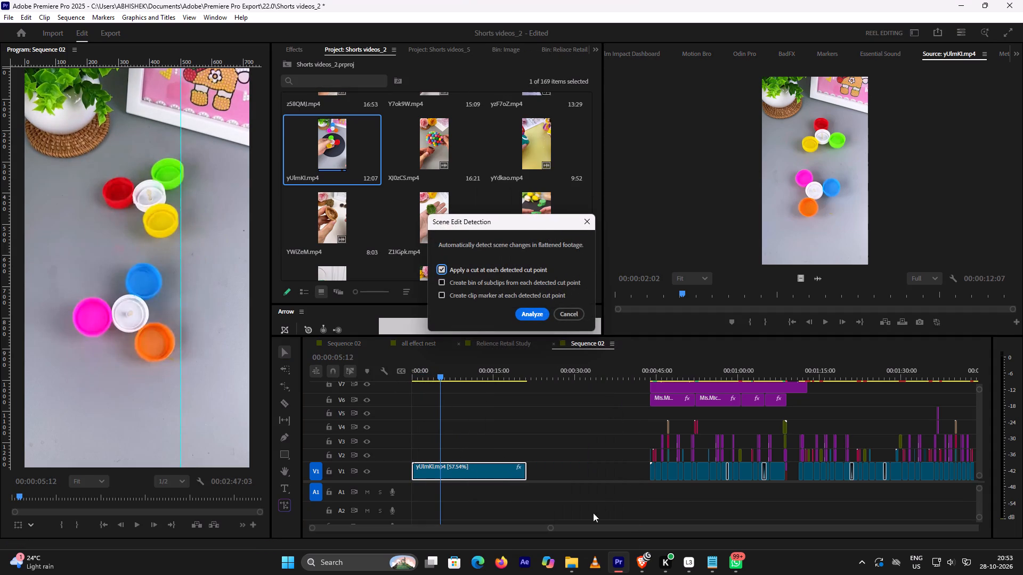
pyautogui.click(439, 291)
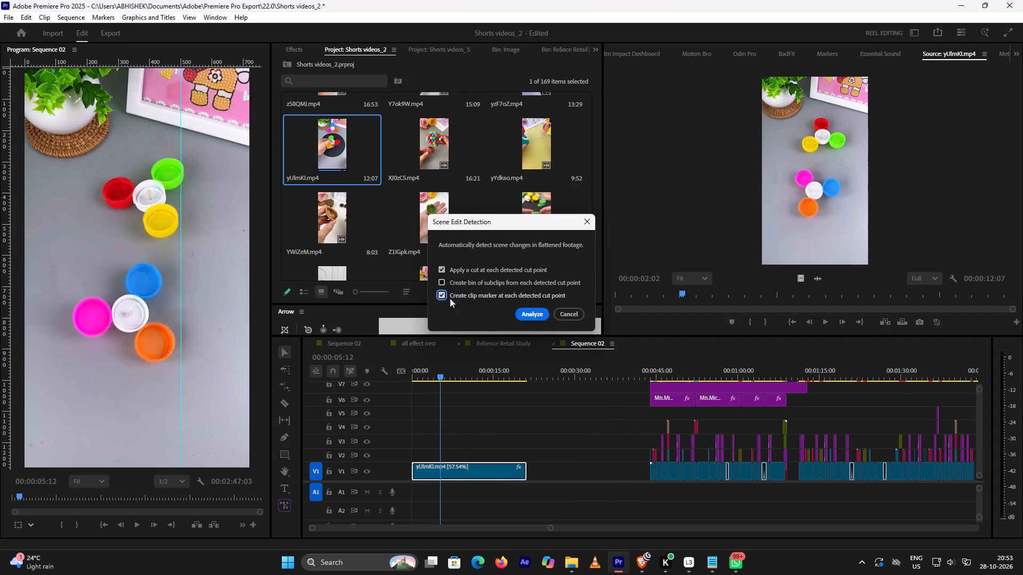
pyautogui.click(534, 314)
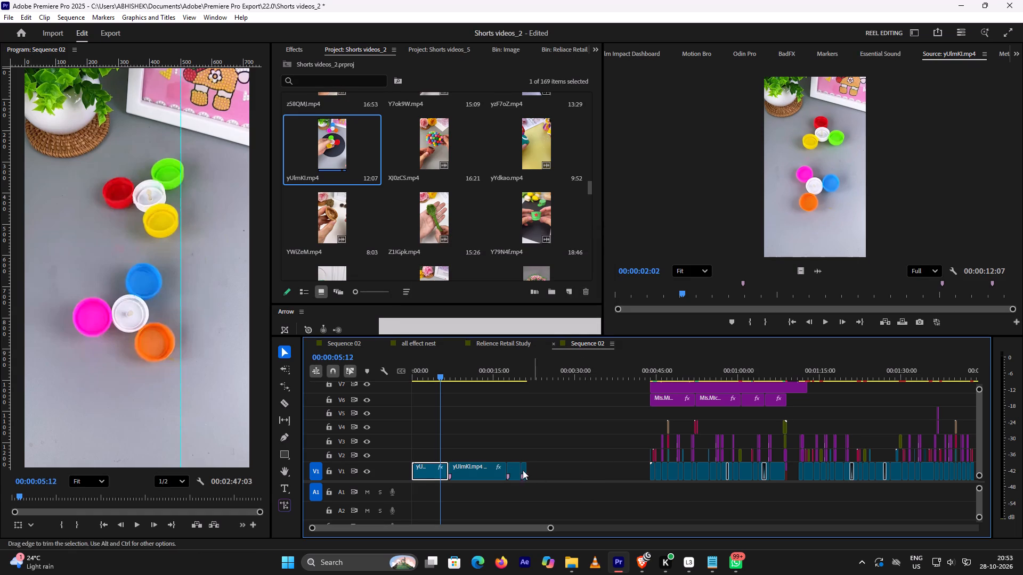
# Split the first yUlmKl.mp4 segment on V1 at 00:00:05:23, where the shot changes from the spinning caps to the black disc.
pyautogui.keyDown('alt'); pyautogui.scroll(9, 512, 459); pyautogui.keyUp('alt')
pyautogui.scroll(8, 545, 458)
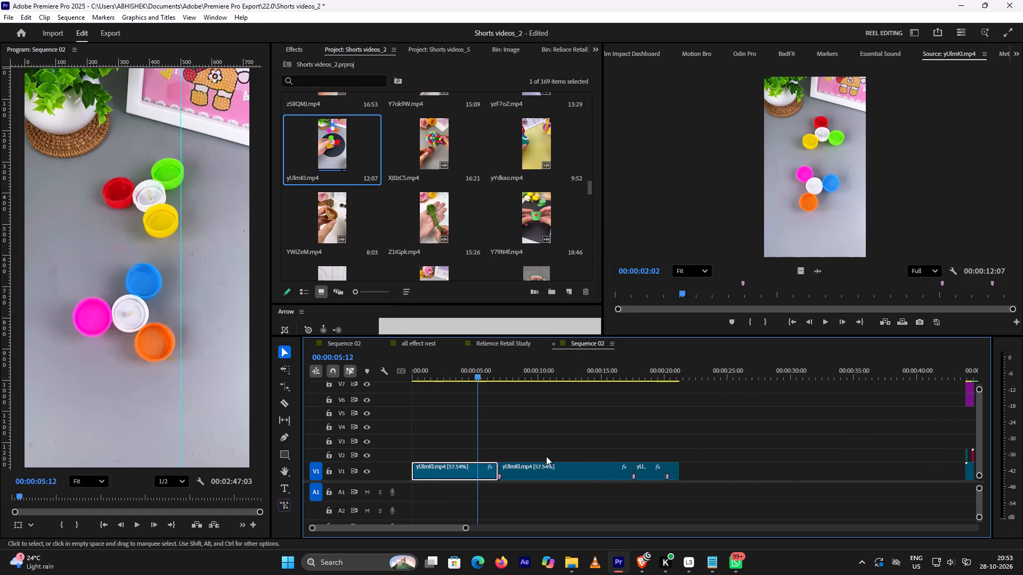
pyautogui.scroll(2, 546, 456)
pyautogui.moveTo(475, 374); pyautogui.dragTo(434, 382)
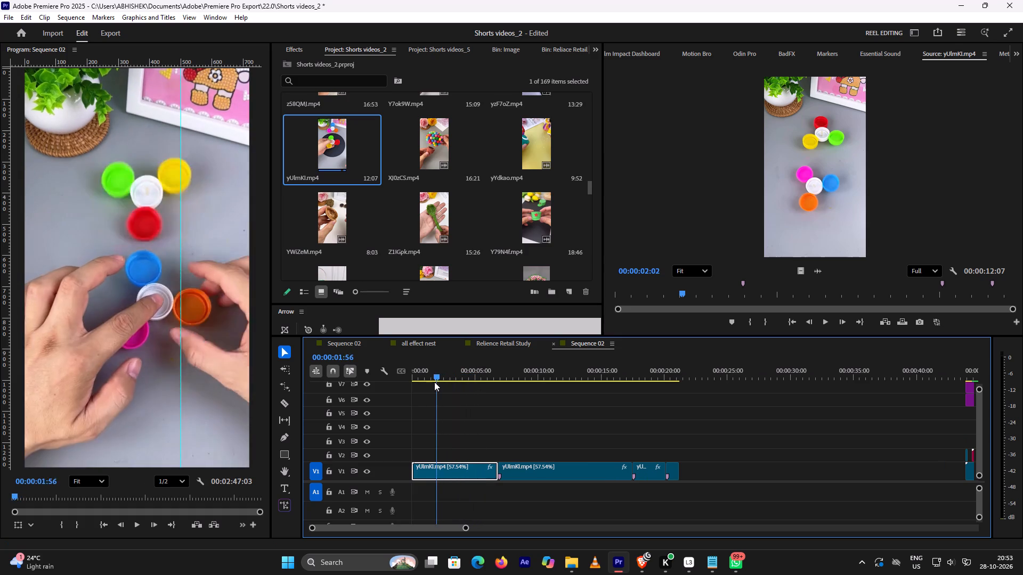
pyautogui.moveTo(434, 382); pyautogui.dragTo(484, 387)
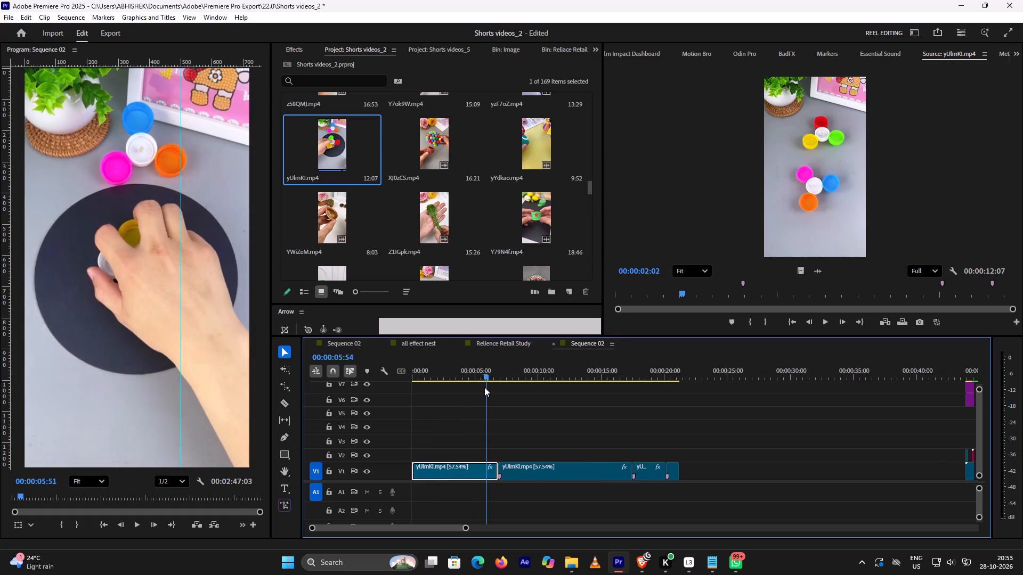
pyautogui.moveTo(484, 387); pyautogui.dragTo(476, 396)
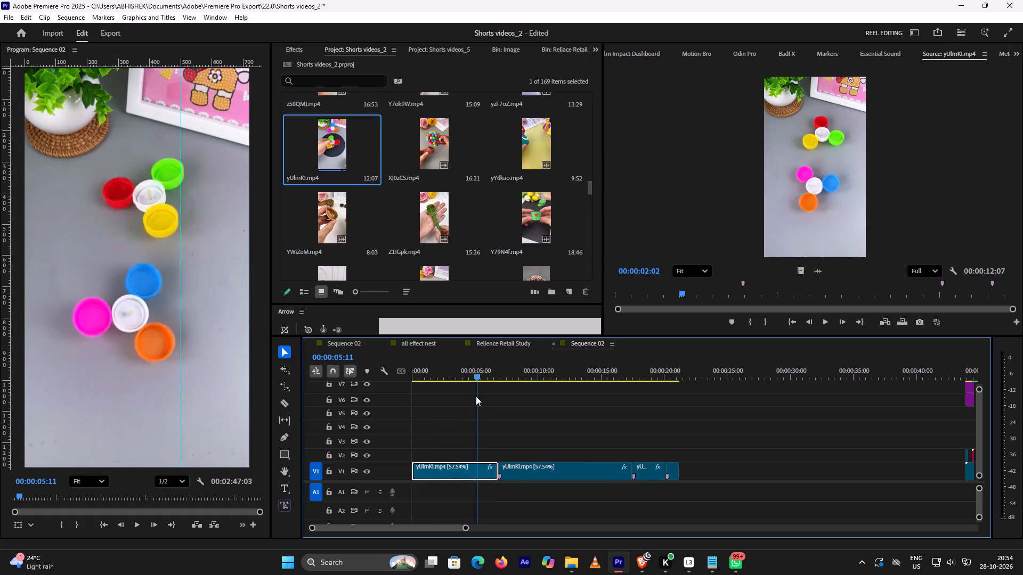
pyautogui.moveTo(476, 396); pyautogui.dragTo(480, 399)
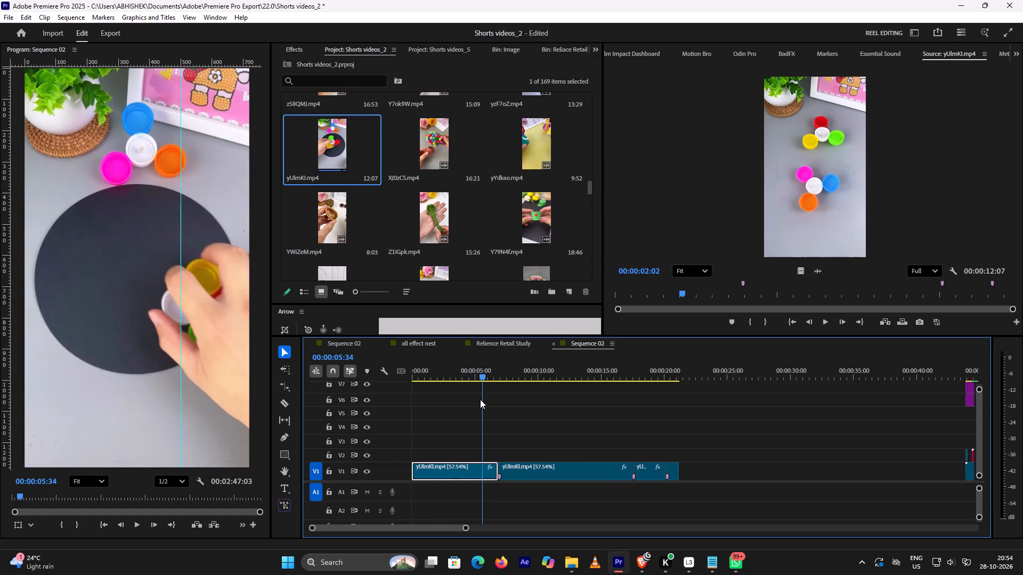
pyautogui.moveTo(480, 399); pyautogui.dragTo(478, 400)
pyautogui.press('Left')
pyautogui.press('Left')
pyautogui.press('Left')
pyautogui.press('Left')
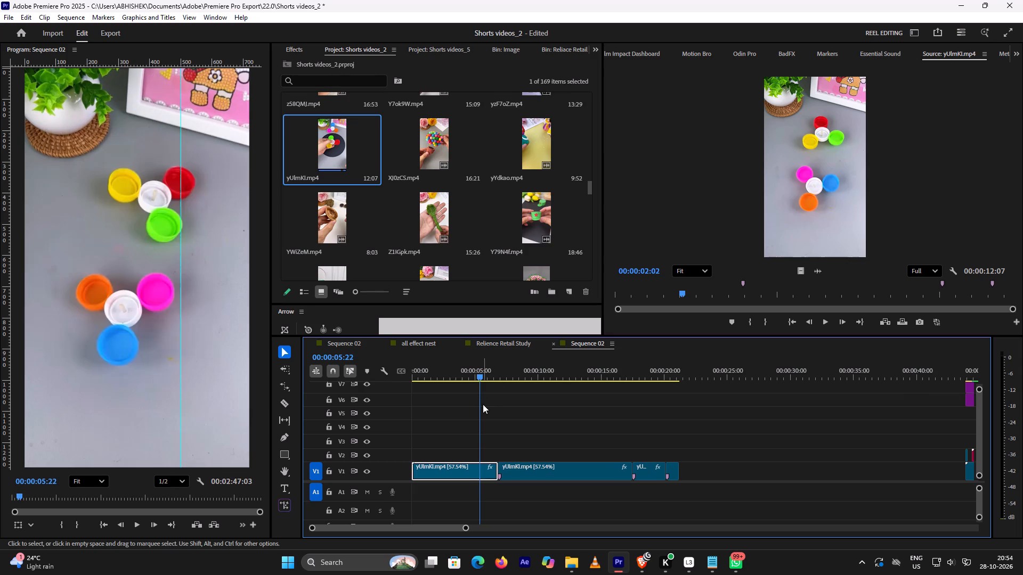
pyautogui.press('Right')
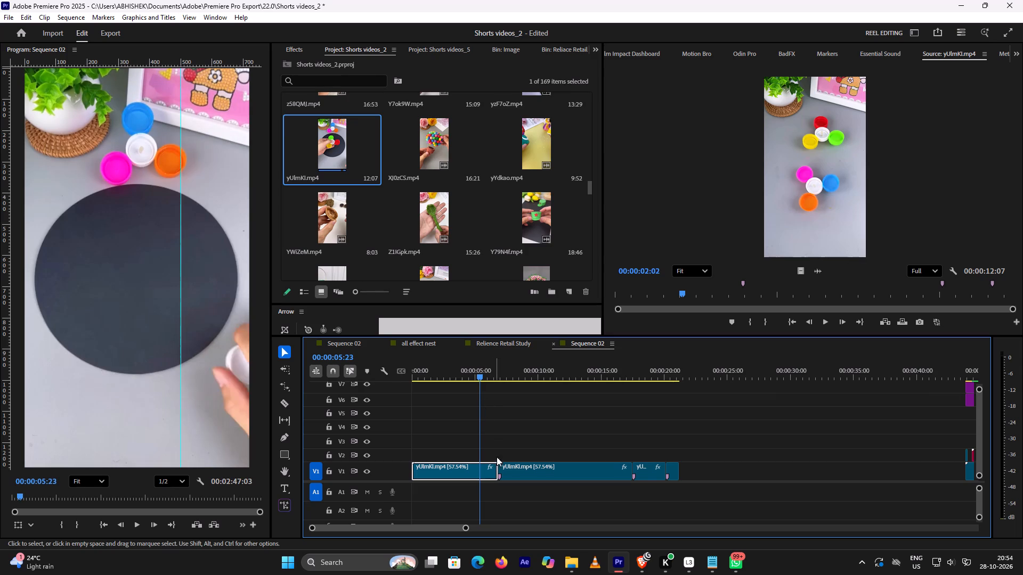
pyautogui.click(487, 470)
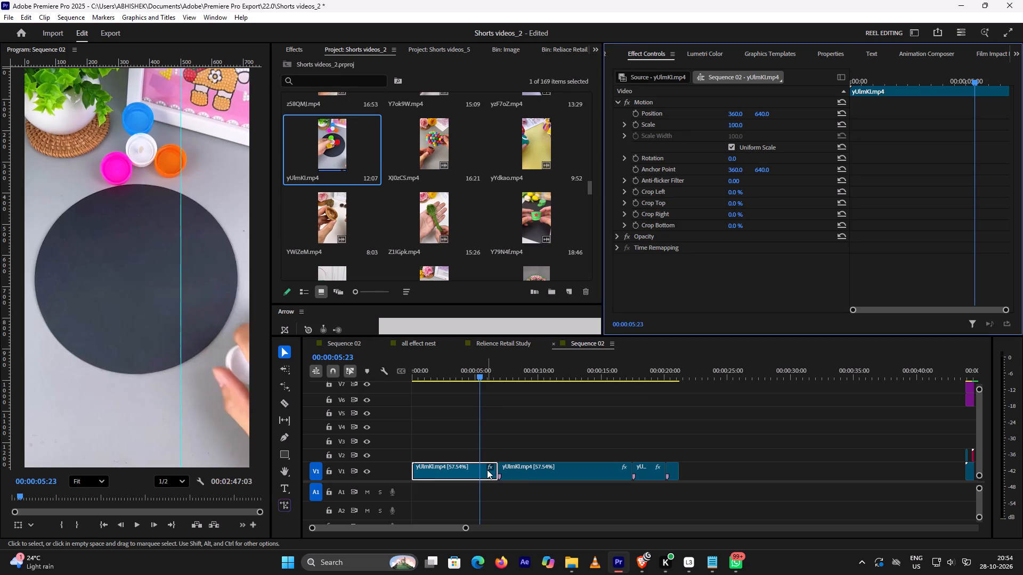
pyautogui.hotkey('ctrl', 'k')
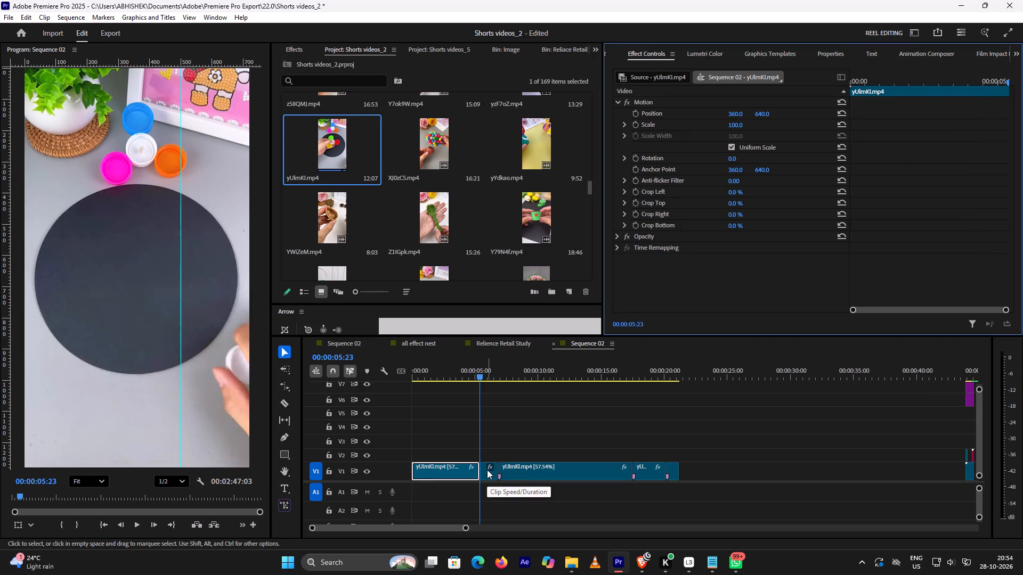
# Check the frames on both sides of the new cut between the spinning caps and the black disc.
pyautogui.press('Left')
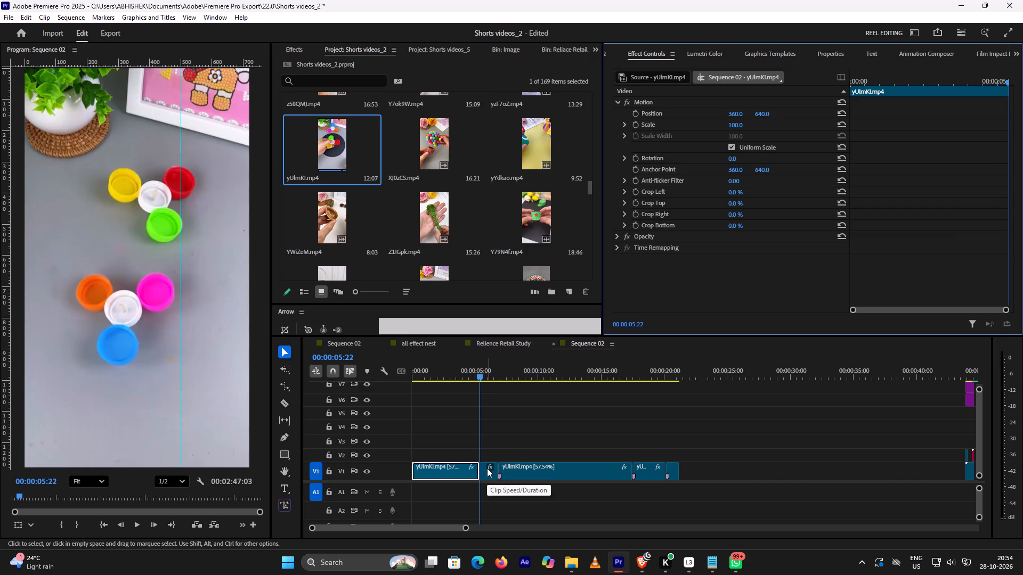
pyautogui.press('Right')
pyautogui.press('Right')
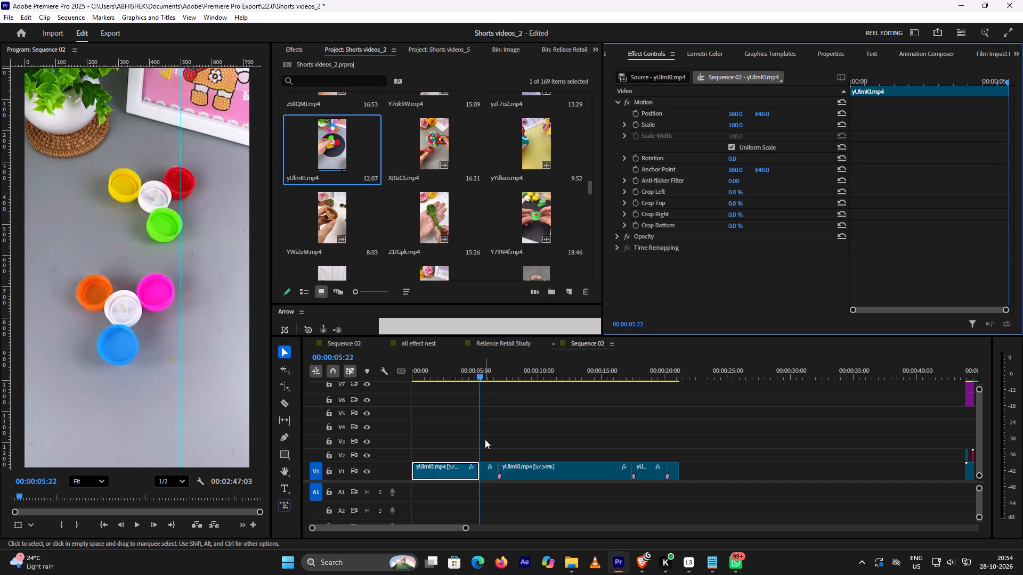
pyautogui.moveTo(480, 375); pyautogui.dragTo(473, 376)
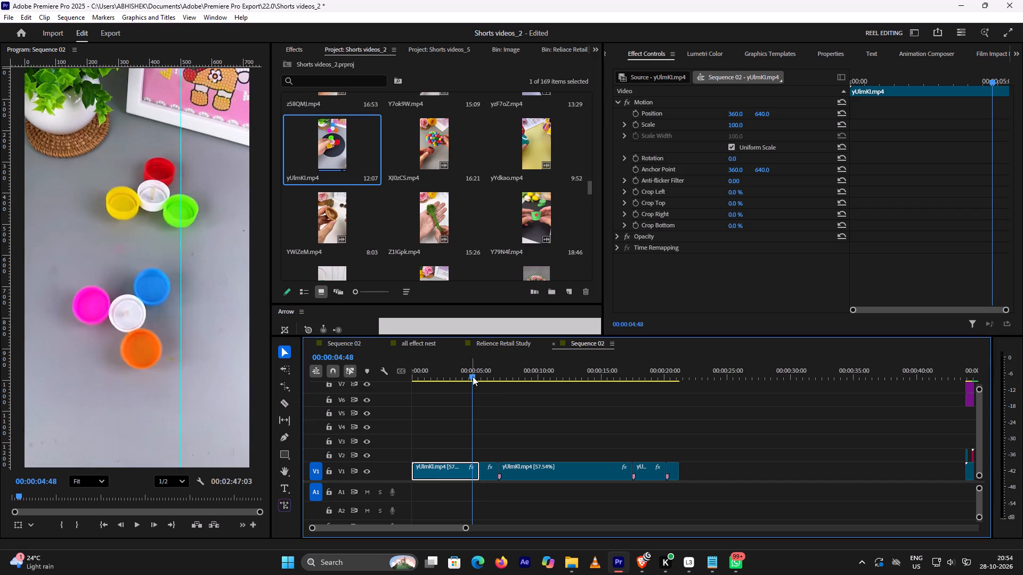
pyautogui.press('Down')
pyautogui.press('Left')
pyautogui.press('Right')
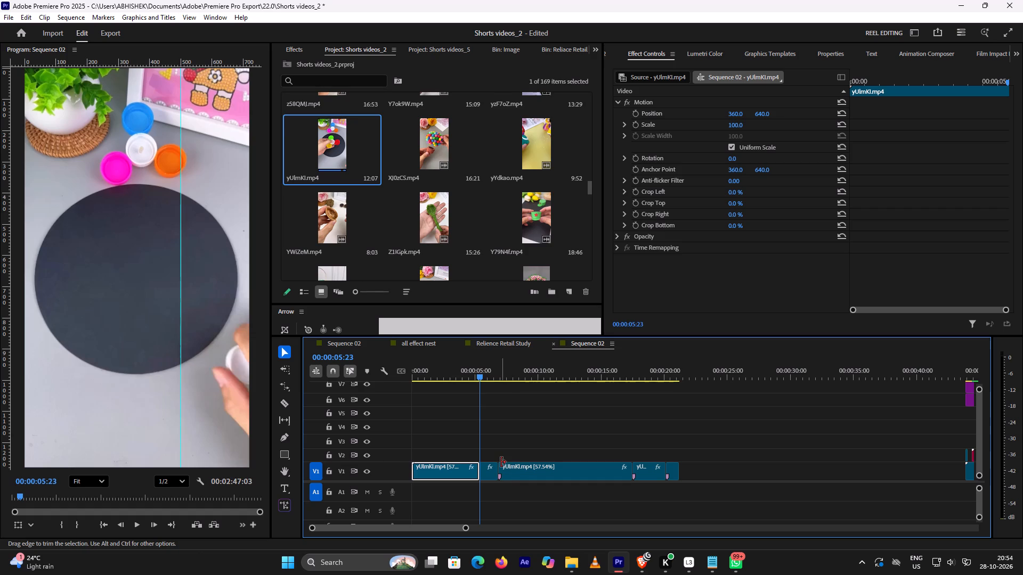
# Split the long middle yUlmKl.mp4 segment on V1 at 00:00:08:13, where the white cap's front view changes to the angled, pierced cap.
pyautogui.press('Right')
pyautogui.press('Right')
pyautogui.press('Right')
pyautogui.press('Right')
pyautogui.press('Right')
pyautogui.press('Right')
pyautogui.moveTo(481, 374); pyautogui.dragTo(488, 377)
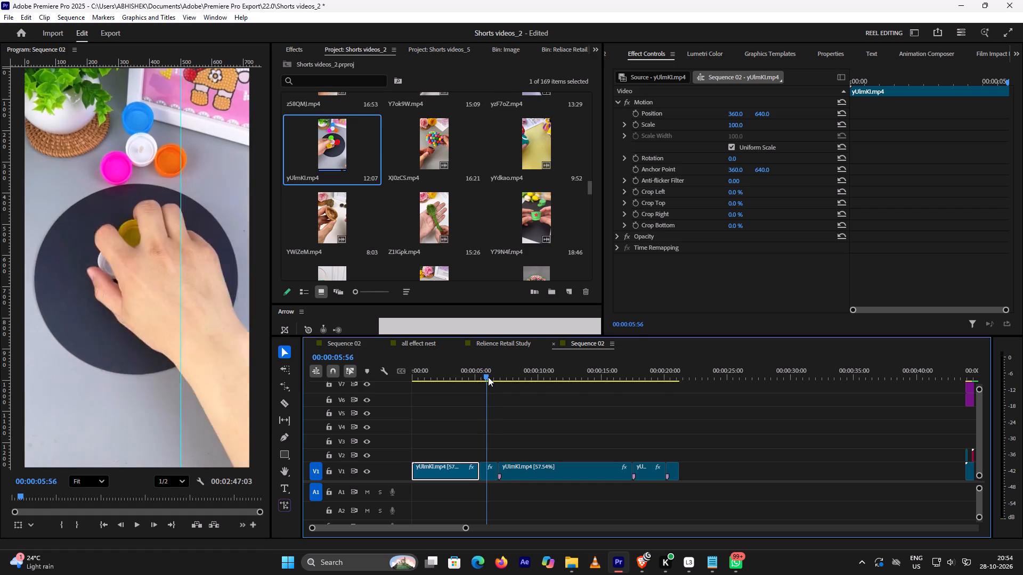
pyautogui.moveTo(488, 377); pyautogui.dragTo(489, 384)
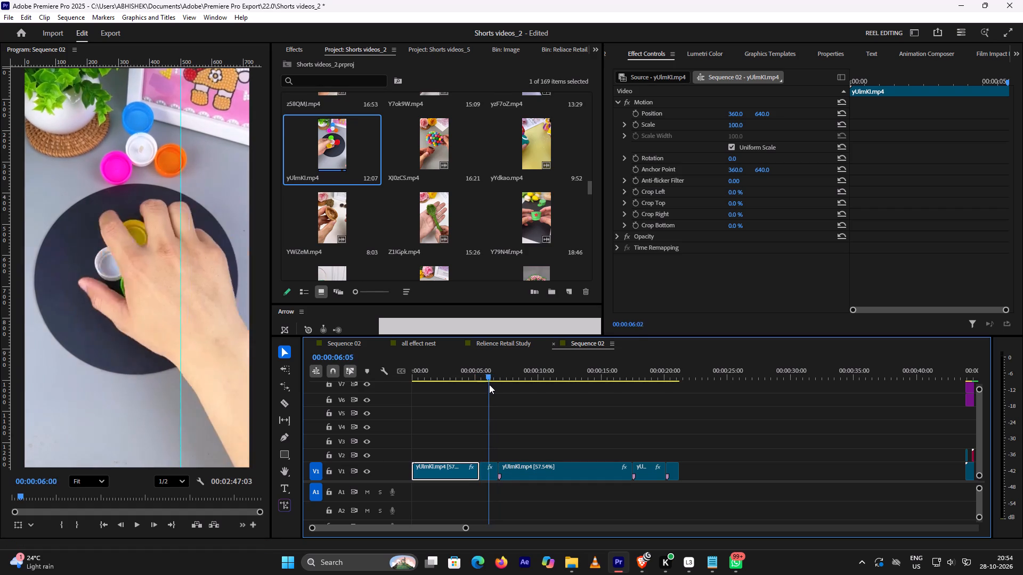
pyautogui.moveTo(489, 384); pyautogui.dragTo(500, 386)
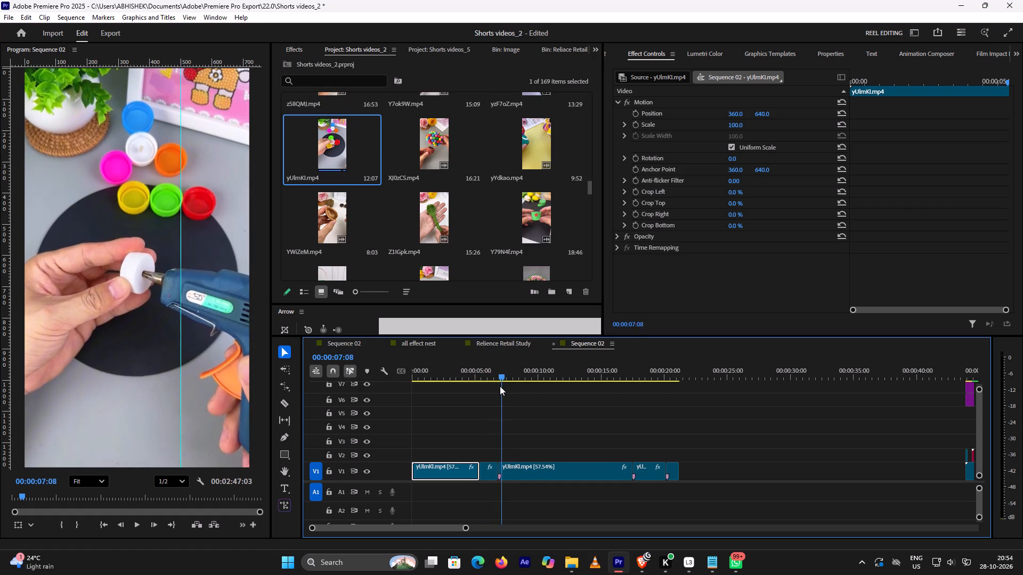
pyautogui.moveTo(500, 386); pyautogui.dragTo(518, 394)
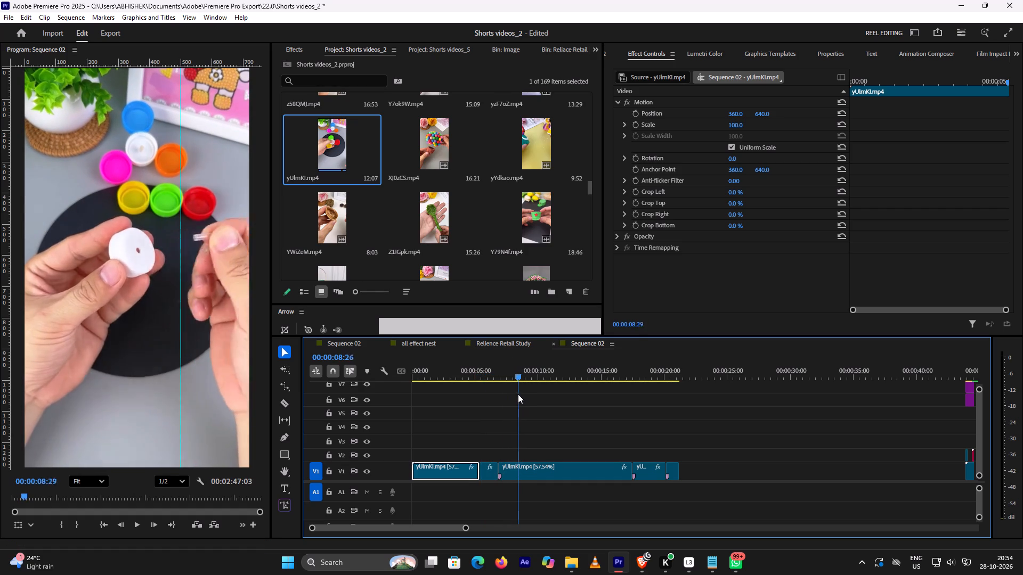
pyautogui.moveTo(518, 394); pyautogui.dragTo(517, 397)
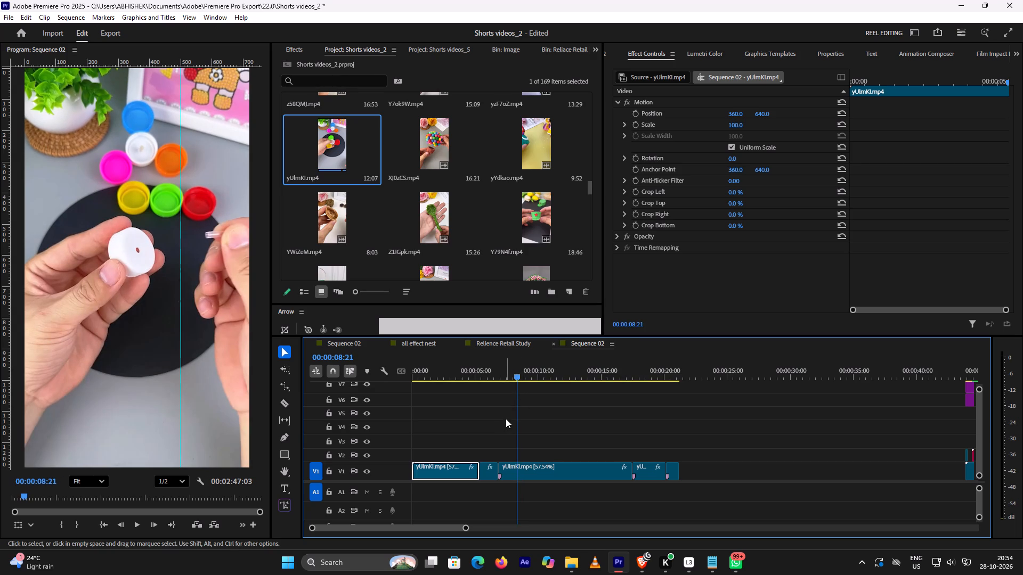
pyautogui.click(515, 376)
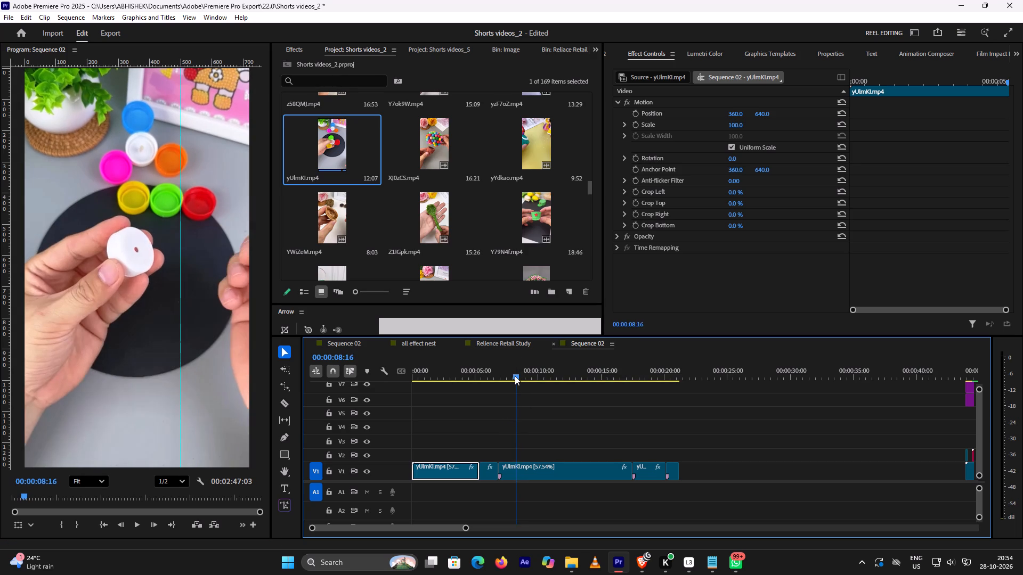
pyautogui.press('Right')
pyautogui.press('Right')
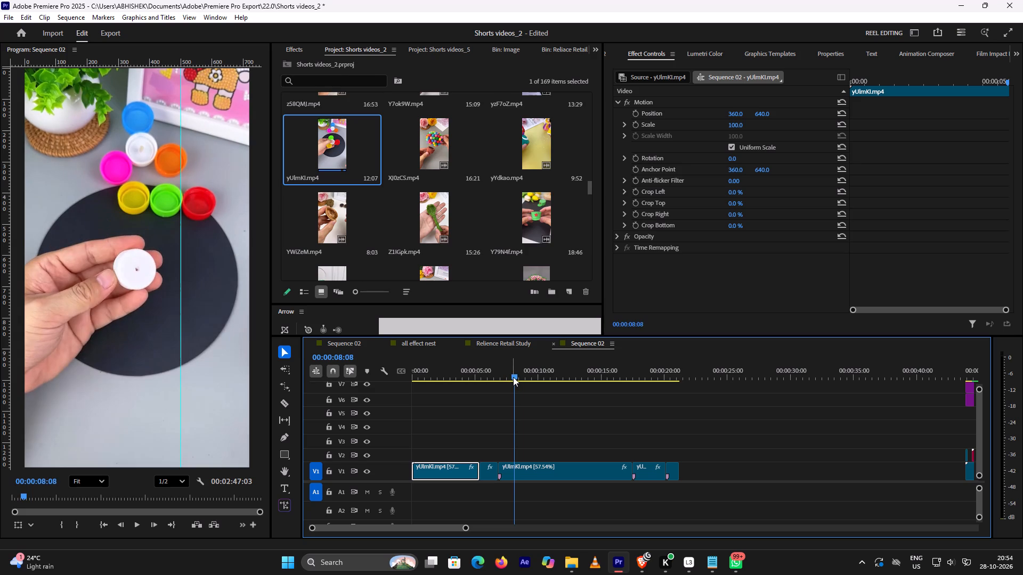
pyautogui.press('Right')
pyautogui.press('Right')
pyautogui.press('Right')
pyautogui.press('Right')
pyautogui.press('Right')
pyautogui.press('Right')
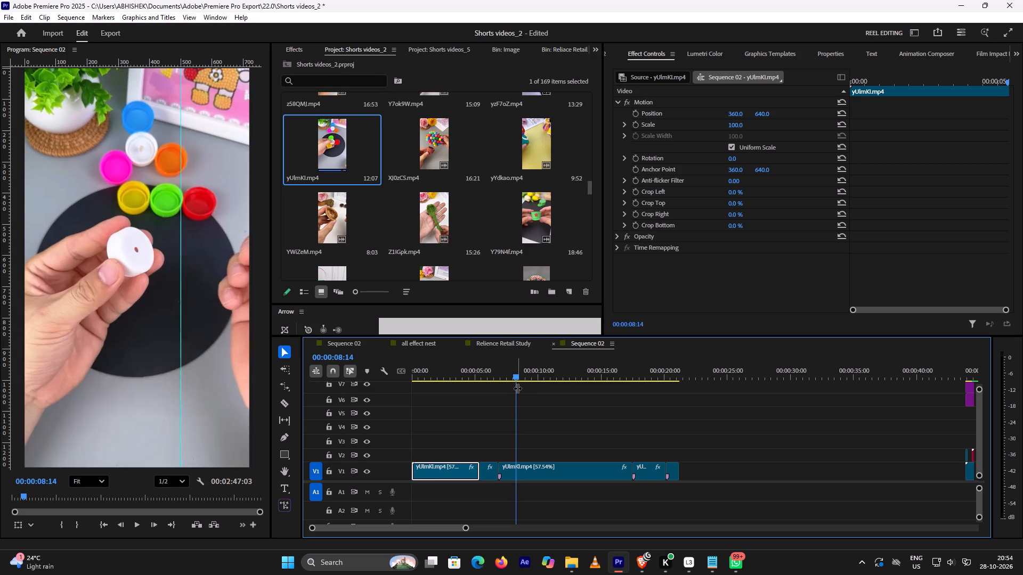
pyautogui.press('Left')
pyautogui.click(531, 472)
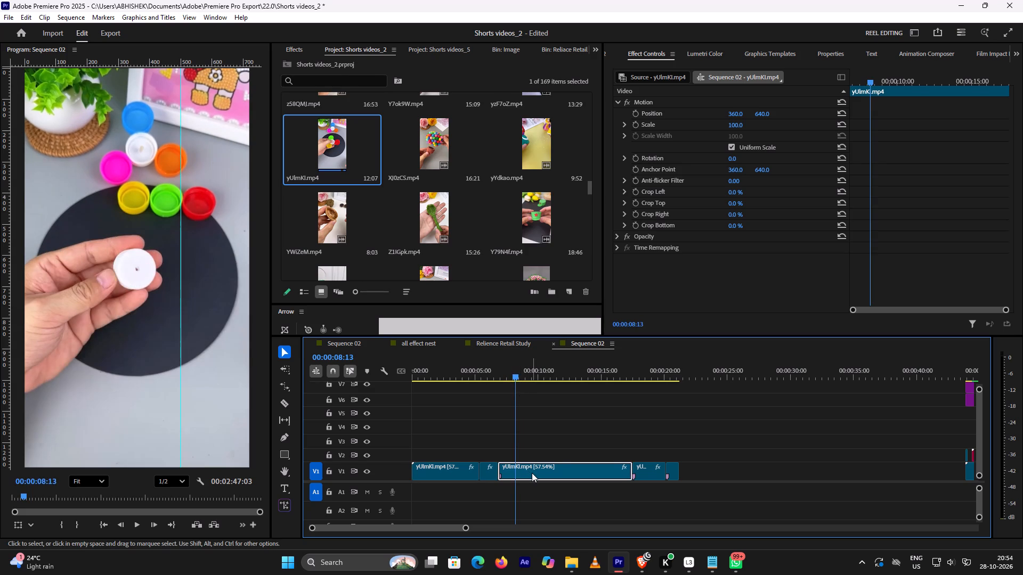
pyautogui.hotkey('ctrl', 'k')
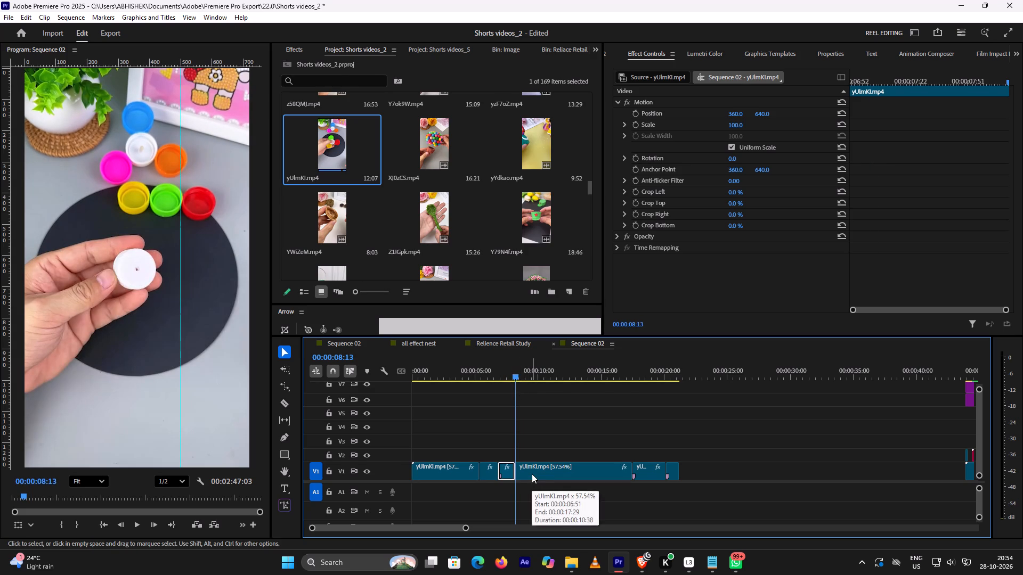
# Split the remaining long yUlmKl.mp4 segment on V1 at 00:00:09:46, just before the shot of the stick approaching the white cap.
pyautogui.moveTo(517, 375); pyautogui.dragTo(538, 391)
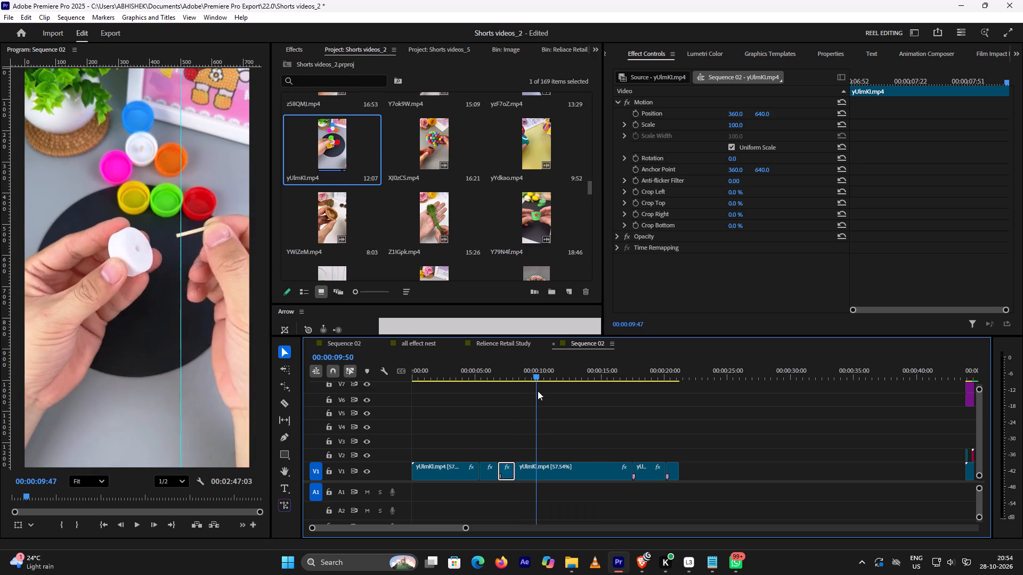
pyautogui.moveTo(538, 391); pyautogui.dragTo(534, 395)
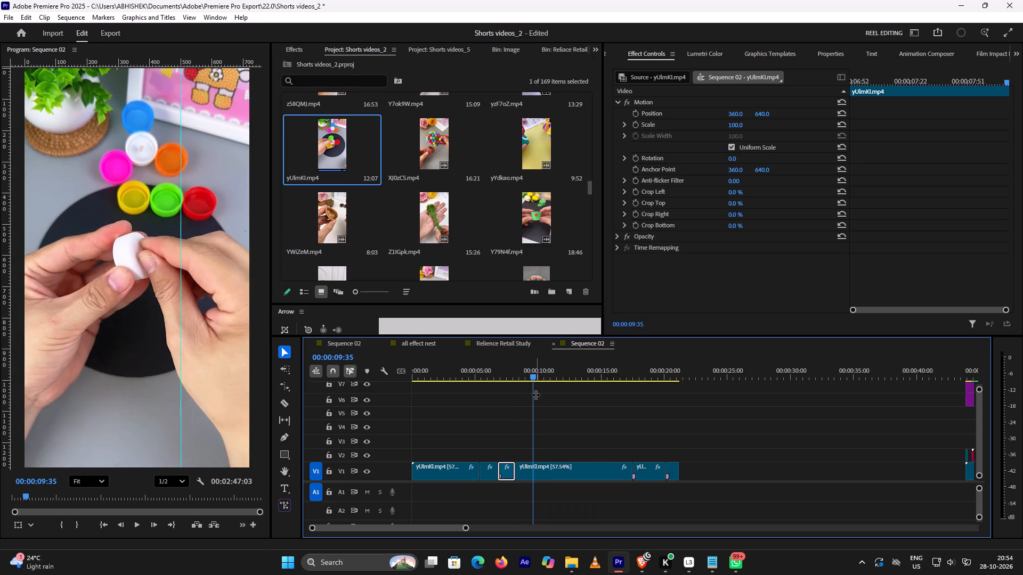
pyautogui.press('Right')
pyautogui.press('Right')
pyautogui.press('Right')
pyautogui.press('Right')
pyautogui.press('Right')
pyautogui.press('Right')
pyautogui.press('Right')
pyautogui.press('Right')
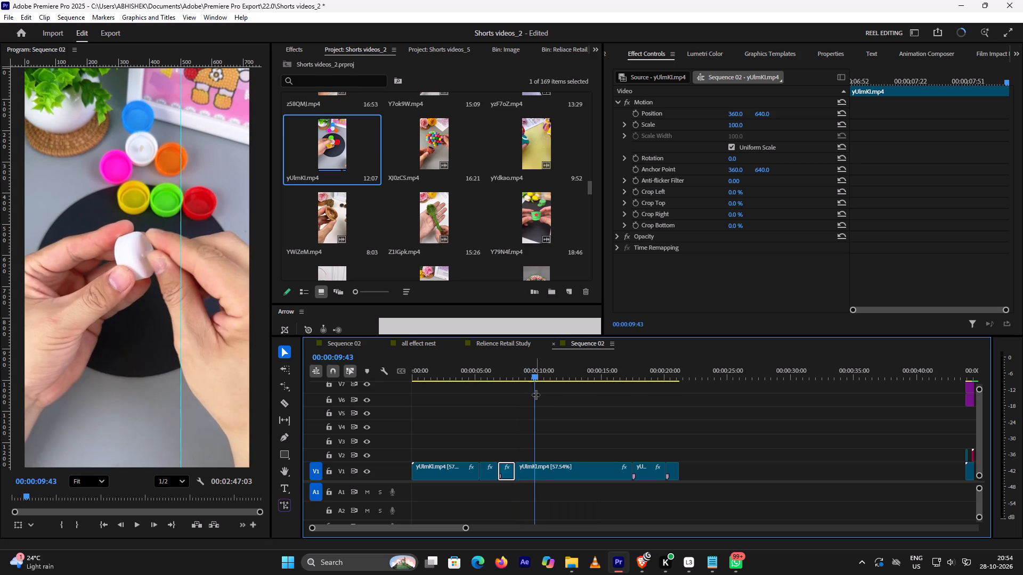
pyautogui.press('Right')
pyautogui.press('Right')
pyautogui.press('Right')
pyautogui.press('Right')
pyautogui.press('Right')
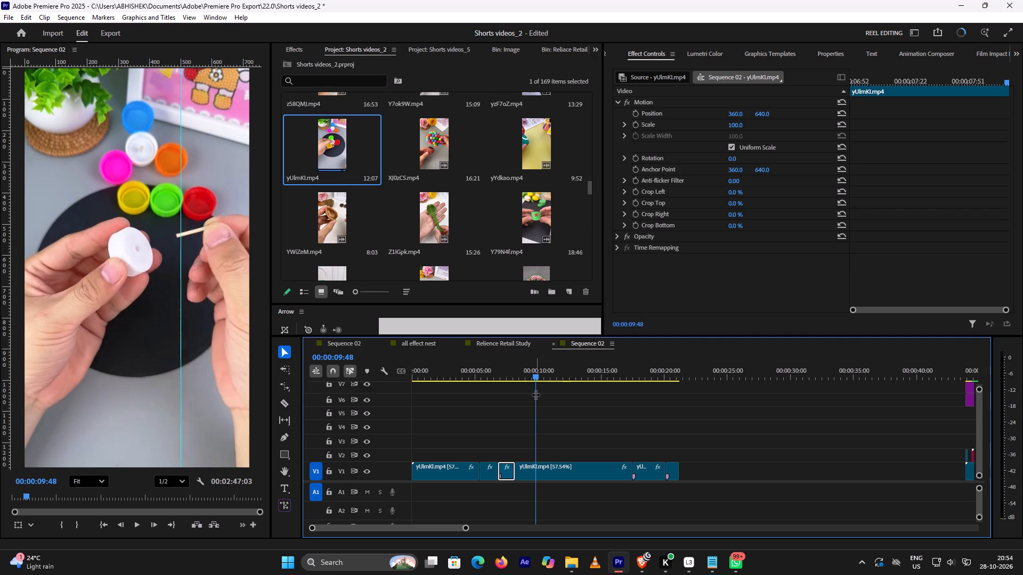
pyautogui.press('Left')
pyautogui.press('Left')
pyautogui.click(555, 472)
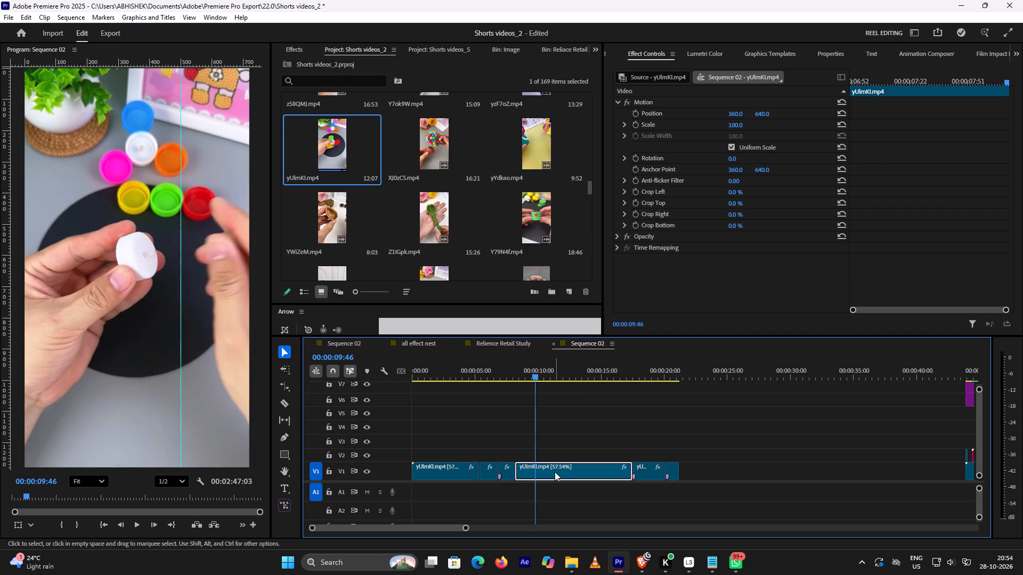
pyautogui.hotkey('ctrl', 'k')
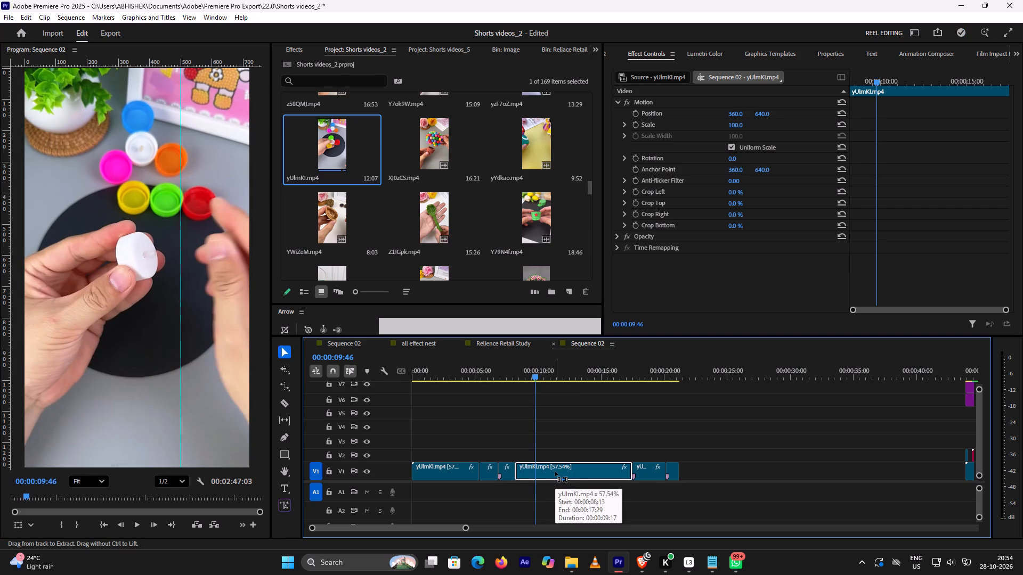
# Split the remaining long yUlmKl.mp4 segment on V1 at 00:00:11:07, where the inserted stick shot changes to the glue gun inside the cap.
pyautogui.moveTo(537, 374); pyautogui.dragTo(538, 374)
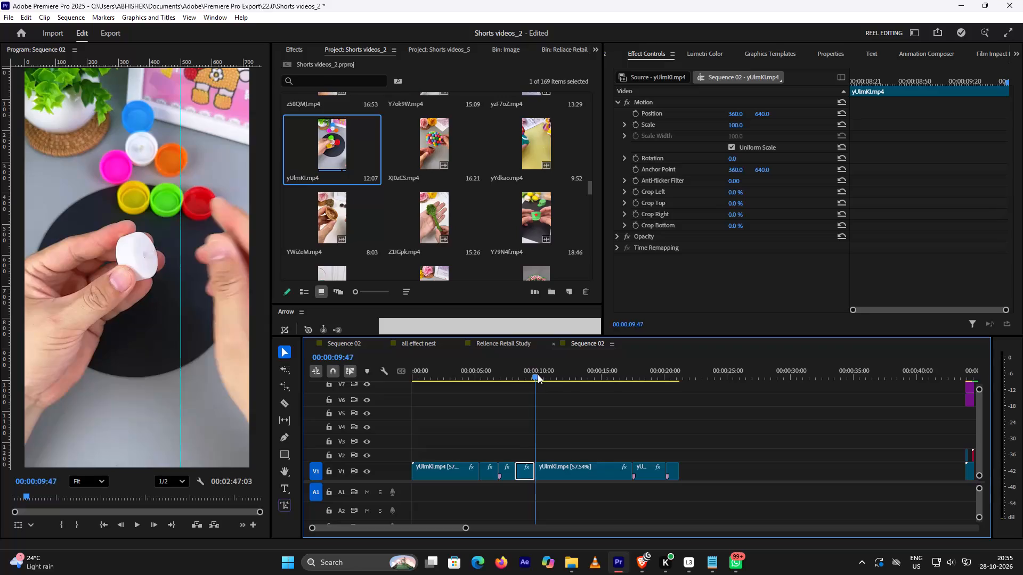
pyautogui.moveTo(538, 374); pyautogui.dragTo(555, 383)
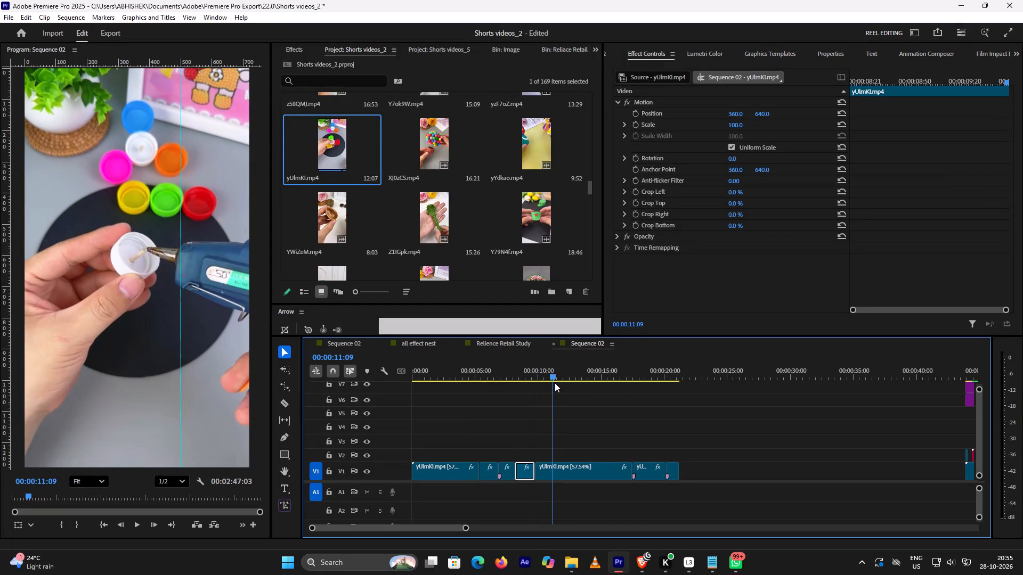
pyautogui.moveTo(555, 383); pyautogui.dragTo(554, 383)
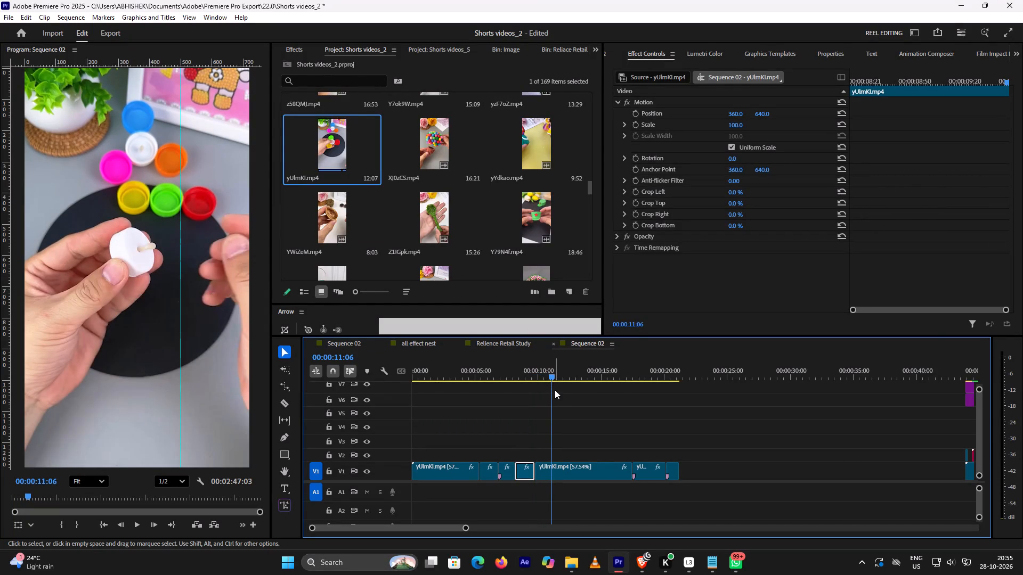
pyautogui.press('Right')
pyautogui.press('Right')
pyautogui.press('Left')
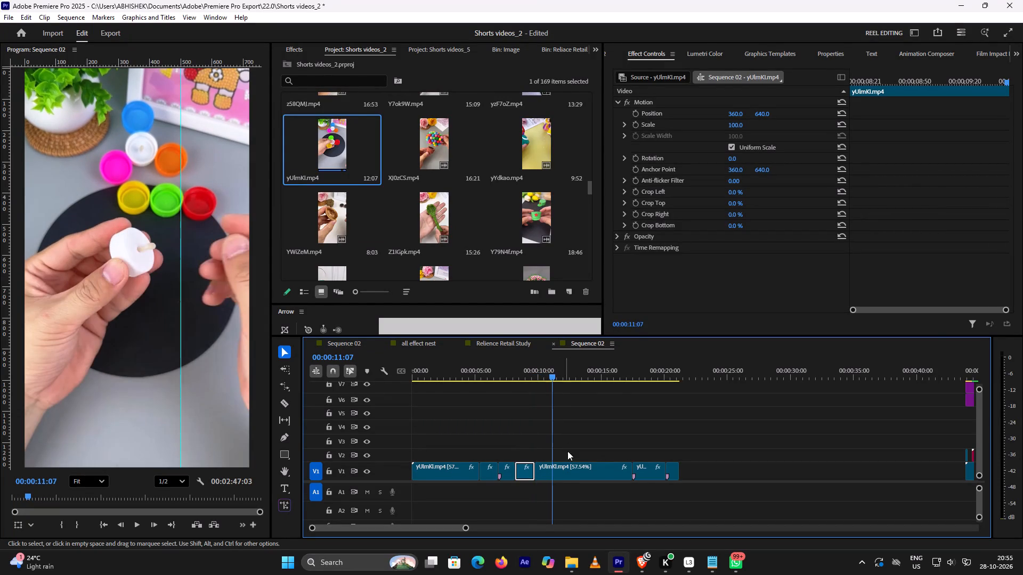
pyautogui.click(571, 469)
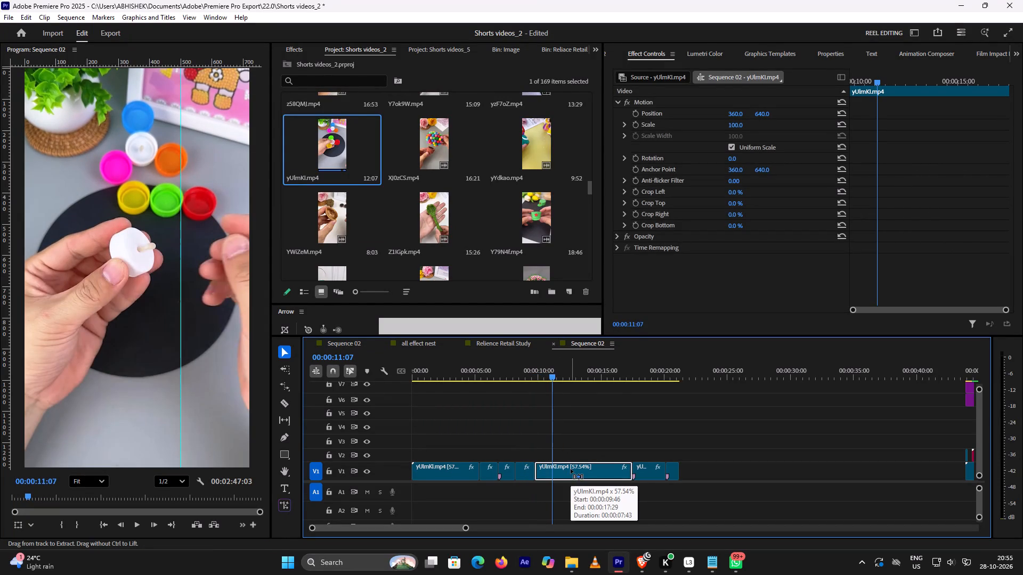
pyautogui.hotkey('ctrl', 'k')
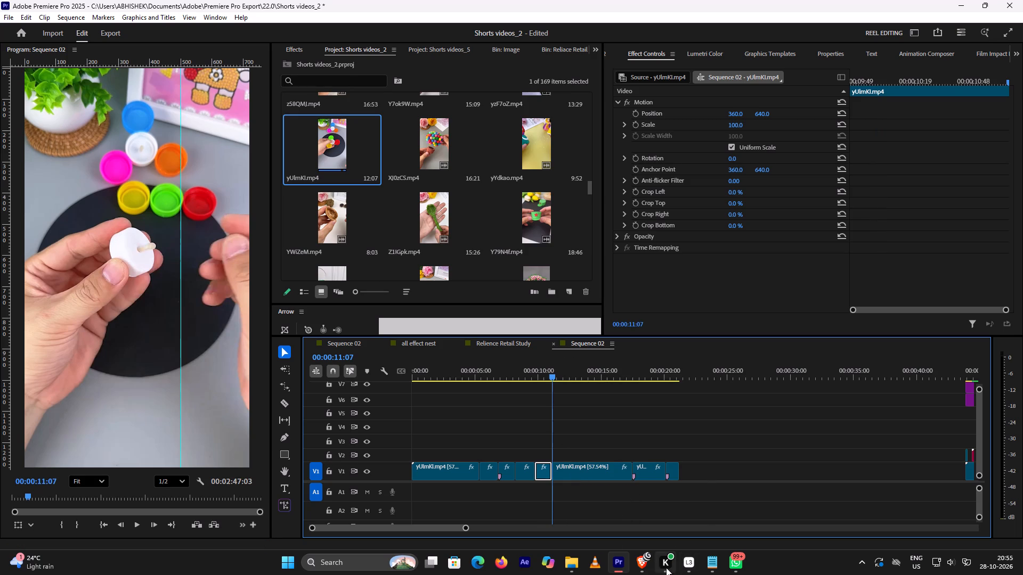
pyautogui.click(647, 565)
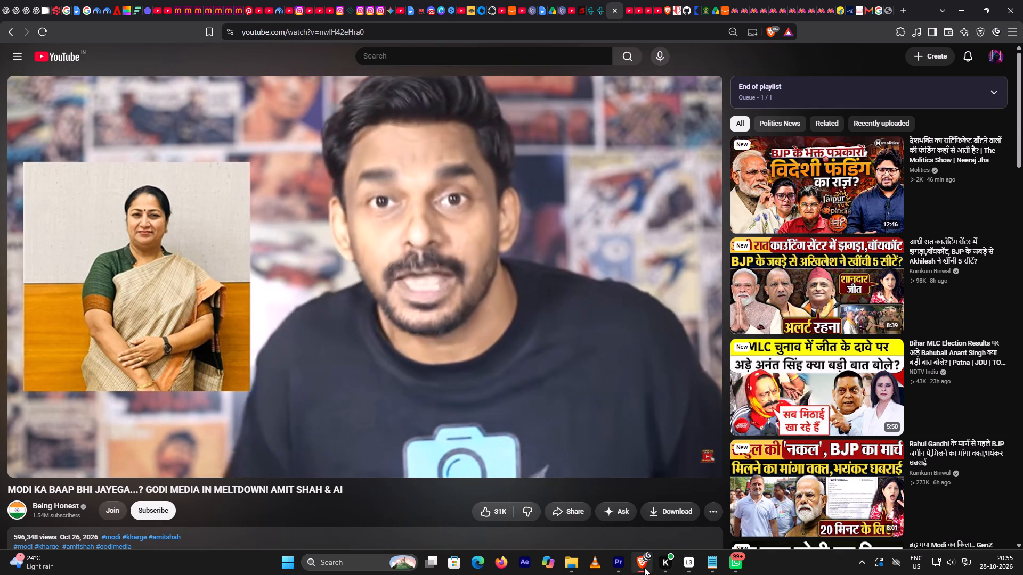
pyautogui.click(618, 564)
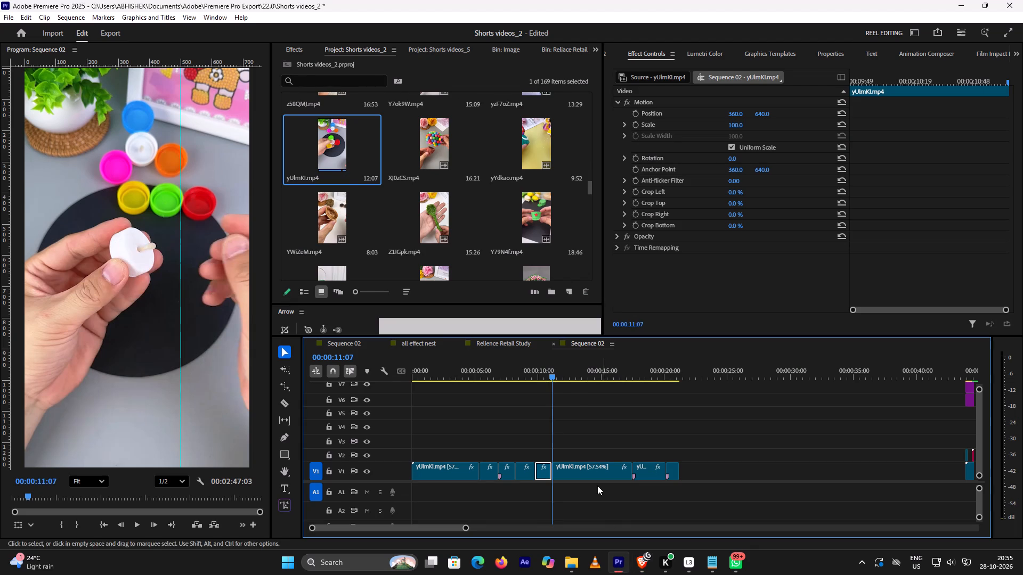
# Split the long yUlmKl.mp4 segment on V1 at 00:00:13:06, where the glue gun inside the cap changes to gluing the cap's rim.
pyautogui.moveTo(550, 376); pyautogui.dragTo(558, 377)
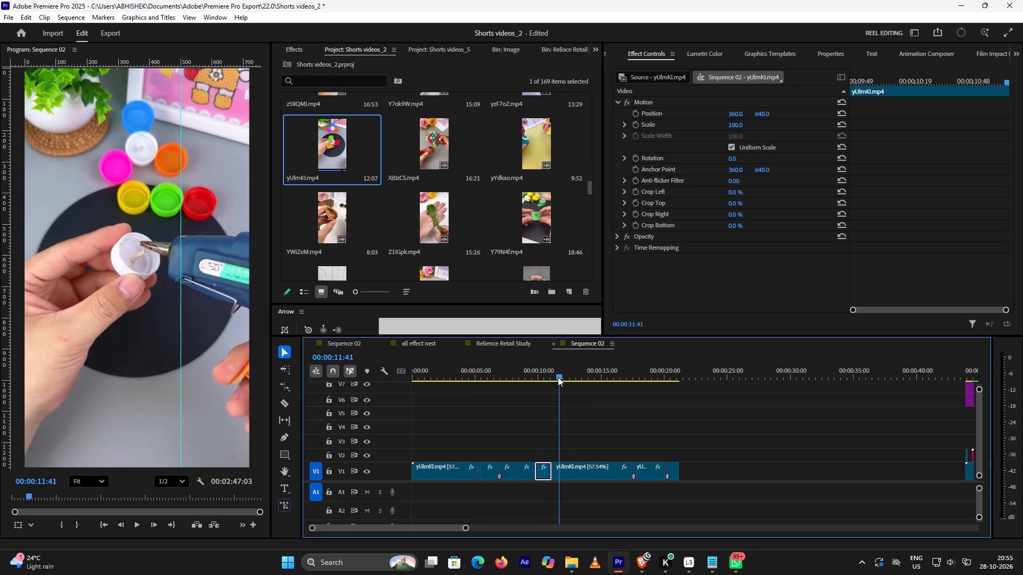
pyautogui.moveTo(558, 377); pyautogui.dragTo(578, 381)
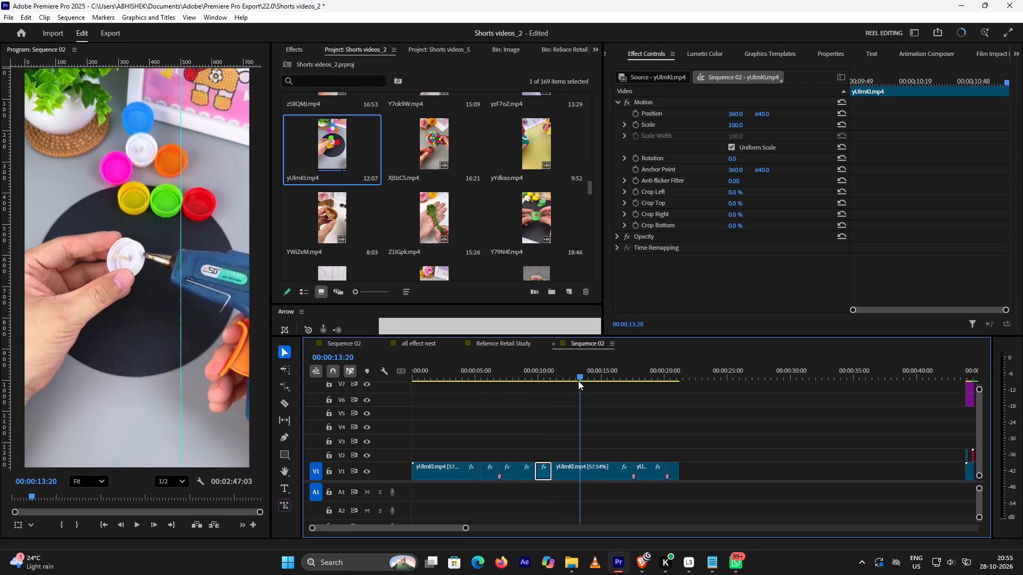
pyautogui.moveTo(578, 381); pyautogui.dragTo(573, 385)
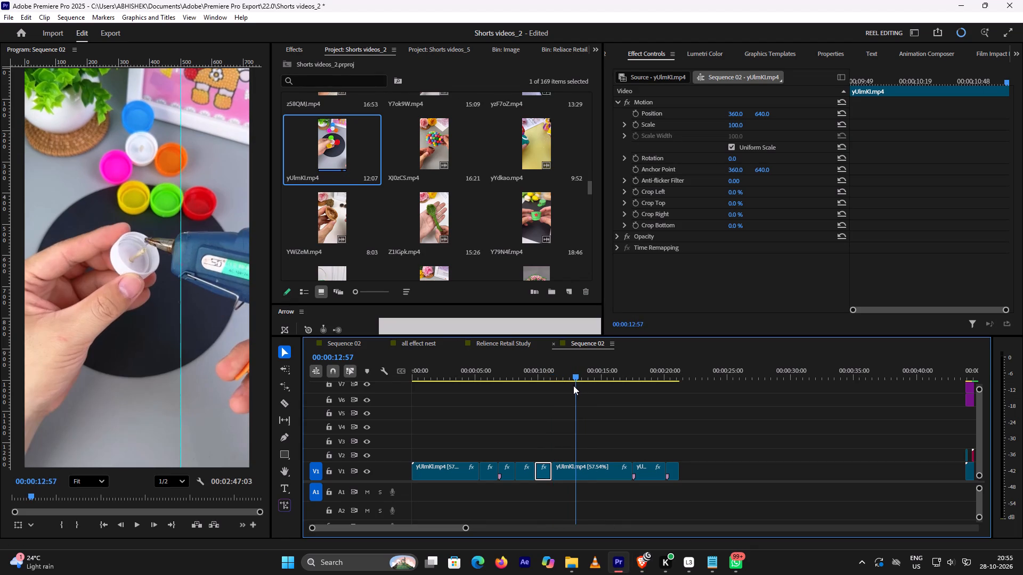
pyautogui.moveTo(573, 385); pyautogui.dragTo(559, 396)
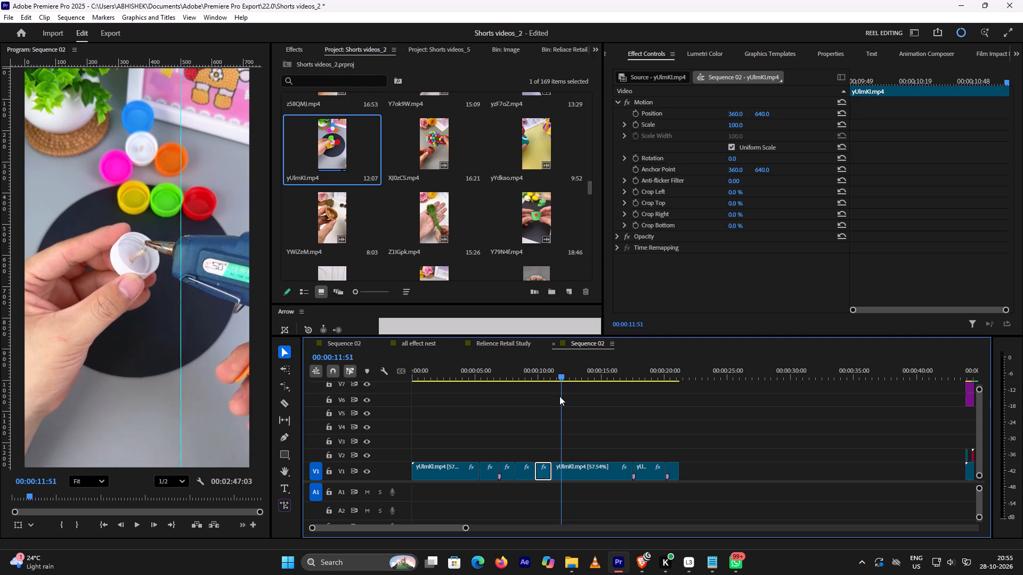
pyautogui.moveTo(559, 396); pyautogui.dragTo(581, 402)
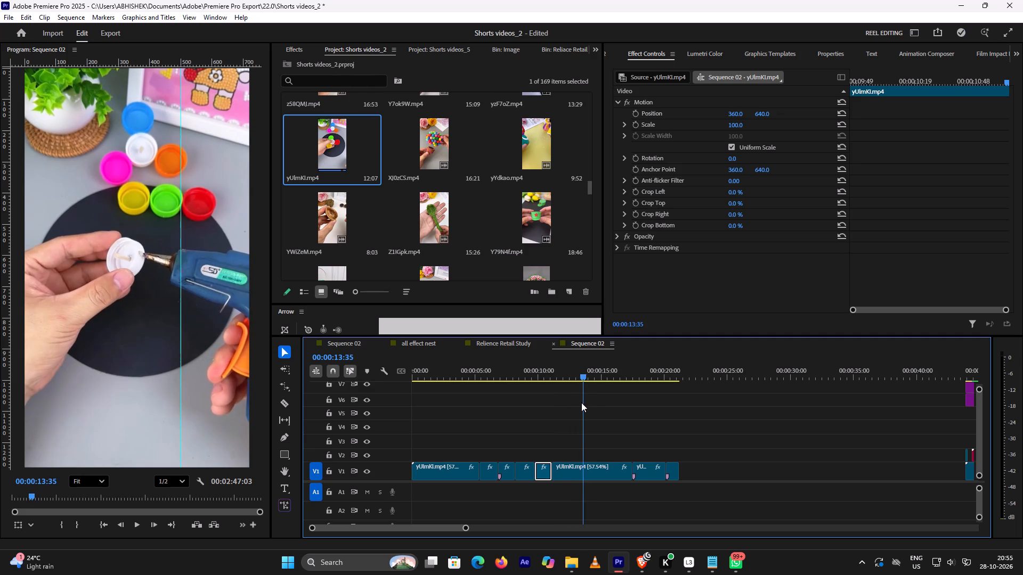
pyautogui.moveTo(581, 402); pyautogui.dragTo(576, 407)
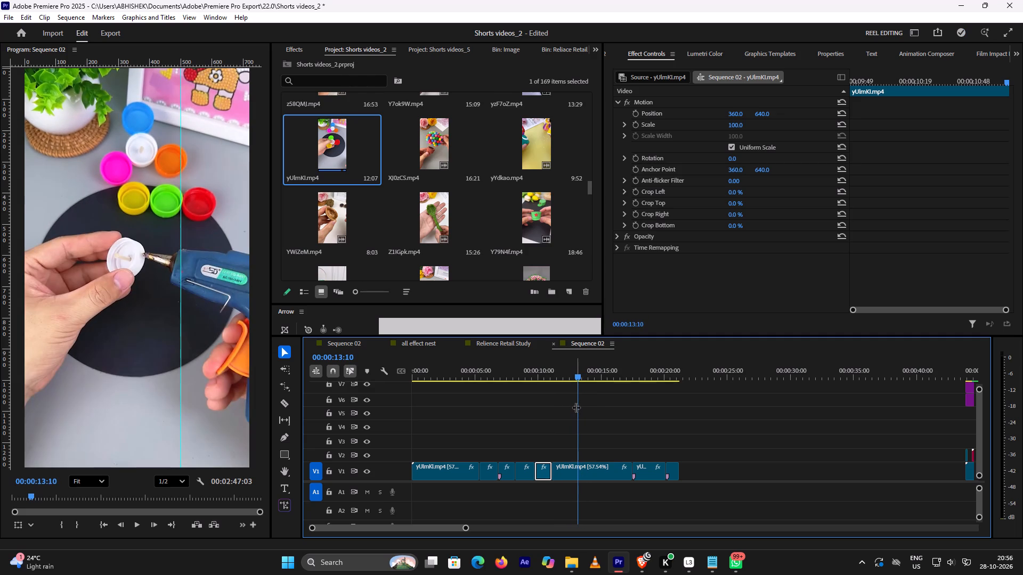
pyautogui.press('Right')
pyautogui.press('Right')
pyautogui.press('Left')
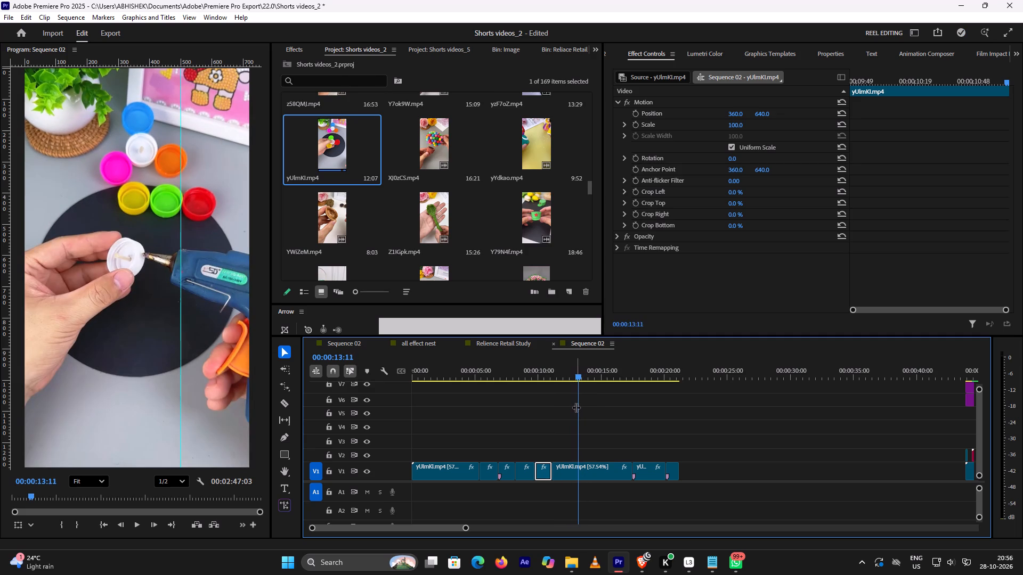
pyautogui.press('Left')
pyautogui.press('Left')
pyautogui.press('Left')
pyautogui.press('Left')
pyautogui.press('Left')
pyautogui.press('Left')
pyautogui.press('Left')
pyautogui.press('Left')
pyautogui.press('Left')
pyautogui.press('Left')
pyautogui.press('Left')
pyautogui.press('Left')
pyautogui.press('Left')
pyautogui.press('Left')
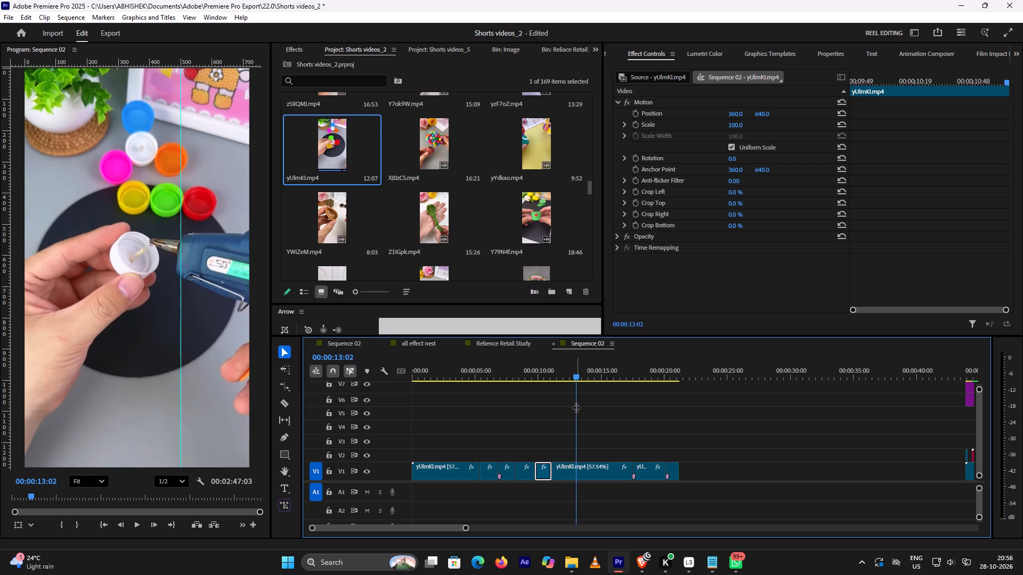
pyautogui.press('Right')
pyautogui.press('Right')
pyautogui.press('Right')
pyautogui.press('Right')
pyautogui.press('Right')
pyautogui.press('Right')
pyautogui.press('Right')
pyautogui.press('Right')
pyautogui.press('Right')
pyautogui.press('Left')
pyautogui.press('Right')
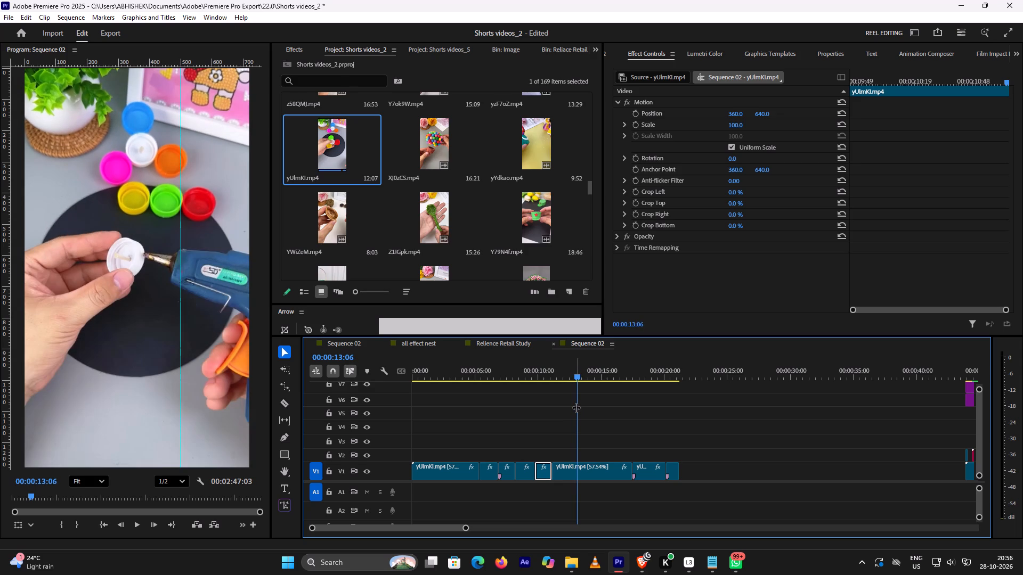
pyautogui.click(604, 470)
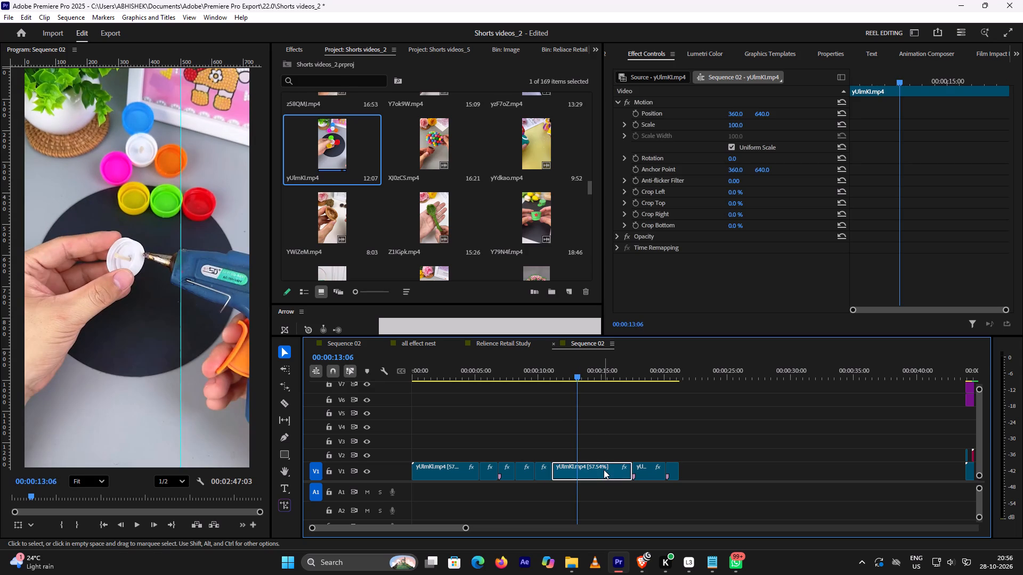
pyautogui.hotkey('ctrl', 'k')
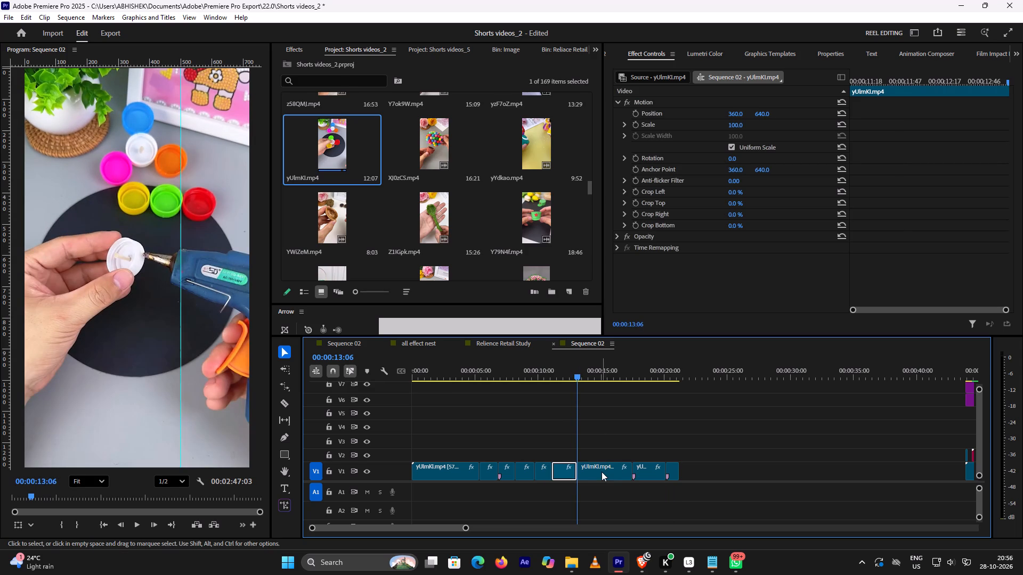
# Split the remaining long yUlmKl.mp4 segment on V1 at 00:00:14:05, where the glue gun shot changes to the red cap approaching the white one.
pyautogui.moveTo(576, 376); pyautogui.dragTo(579, 375)
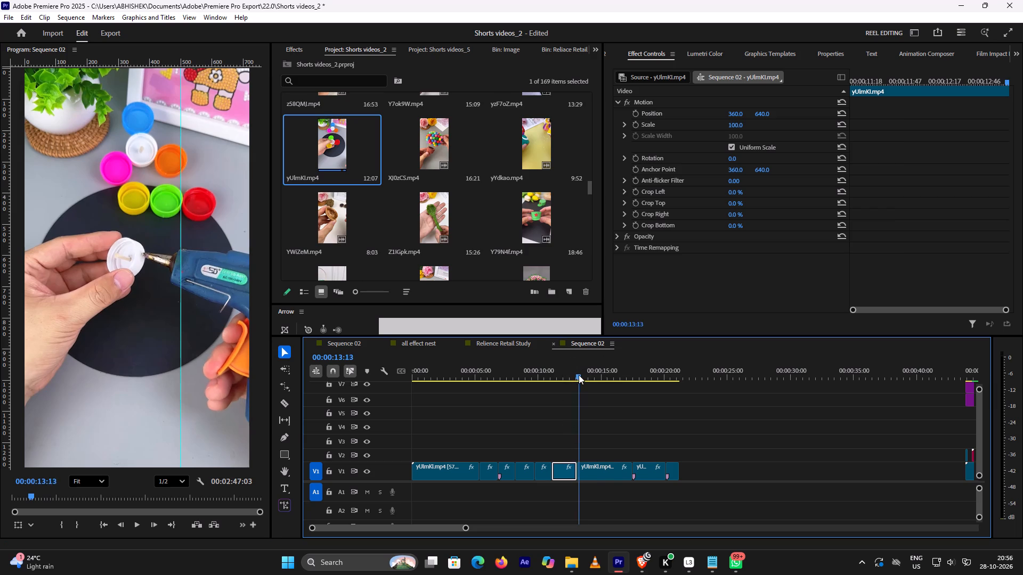
pyautogui.moveTo(579, 375); pyautogui.dragTo(598, 378)
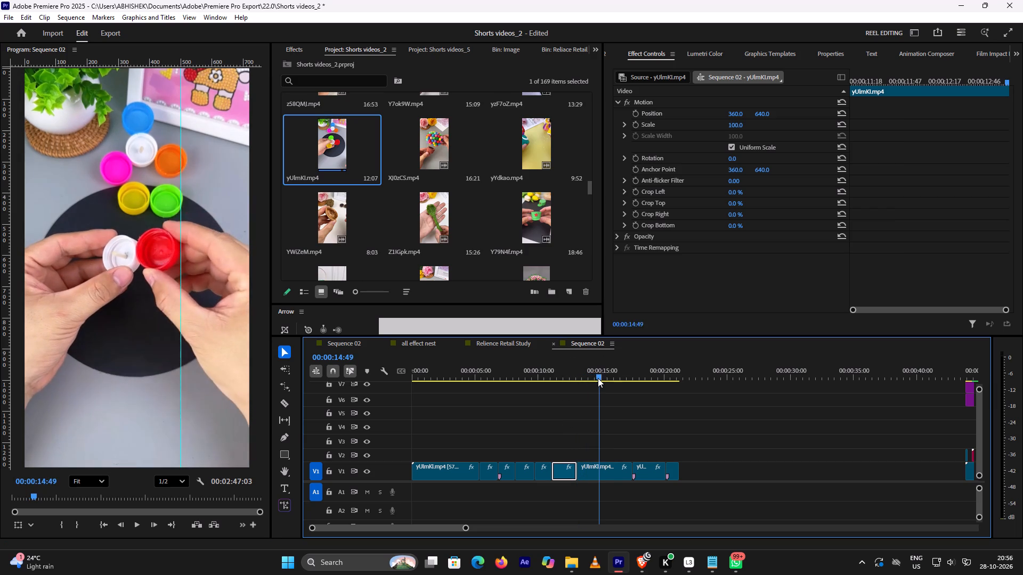
pyautogui.moveTo(598, 378); pyautogui.dragTo(590, 390)
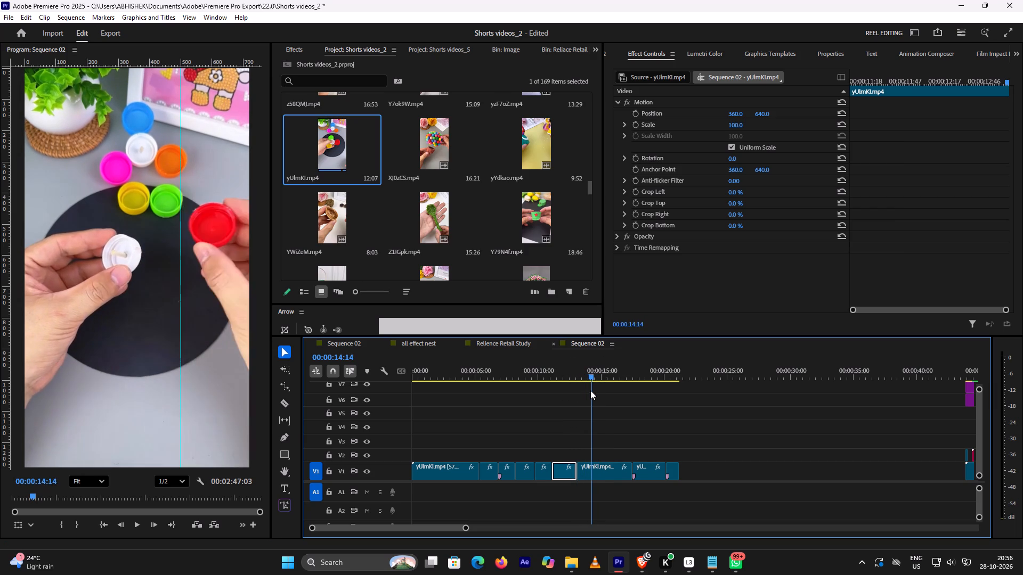
pyautogui.moveTo(590, 390); pyautogui.dragTo(587, 392)
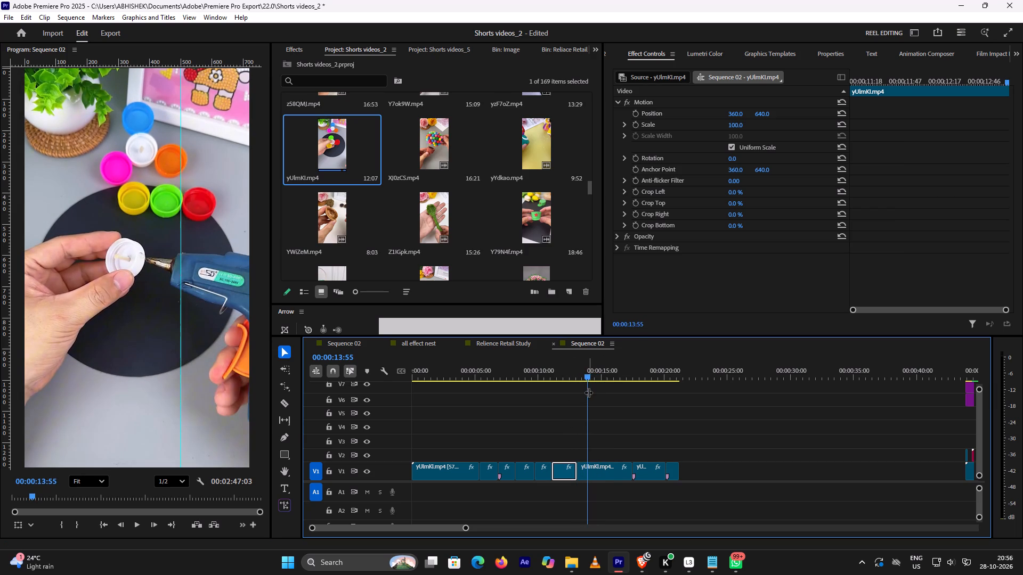
pyautogui.press('Right')
pyautogui.press('Right')
pyautogui.press('Right')
pyautogui.press('Right')
pyautogui.press('Right')
pyautogui.press('Right')
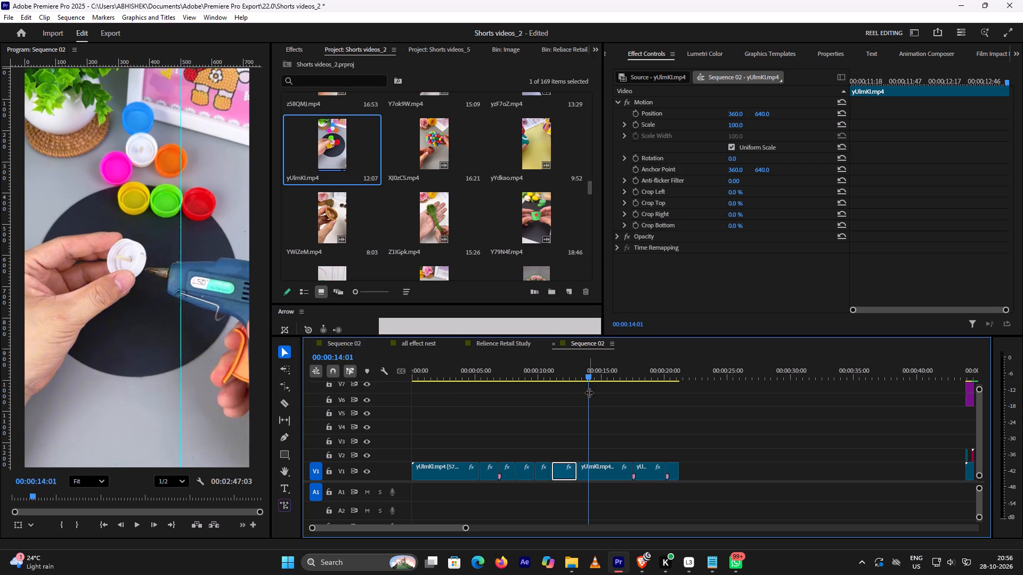
pyautogui.press('Right')
pyautogui.press('Right')
pyautogui.press('Right')
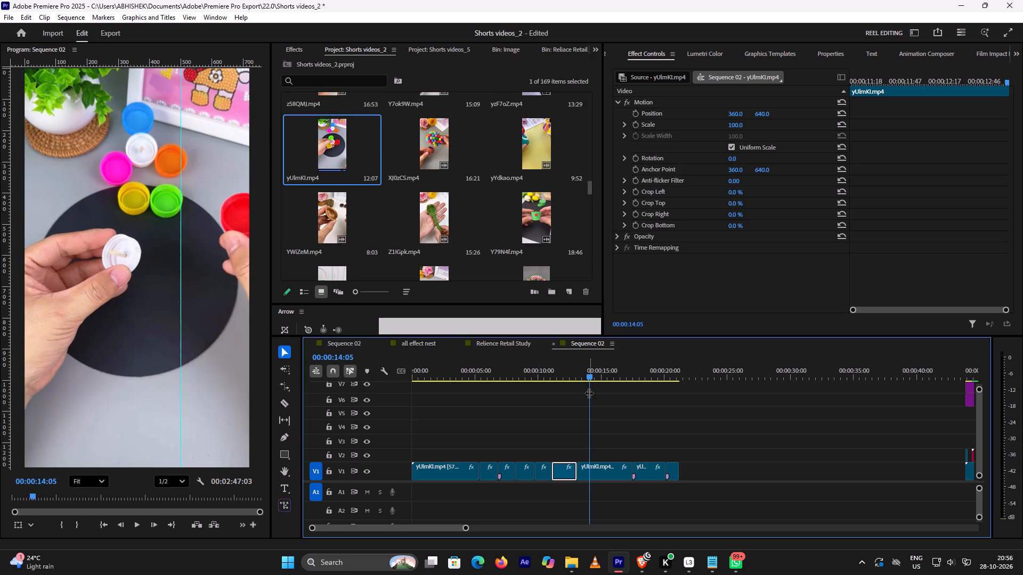
pyautogui.press('Left')
pyautogui.press('Right')
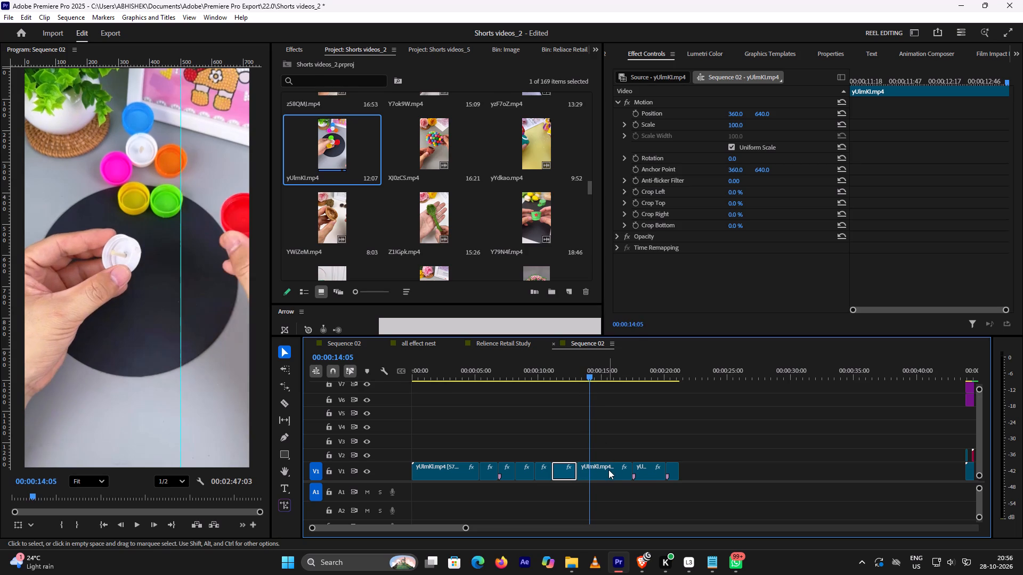
pyautogui.click(608, 470)
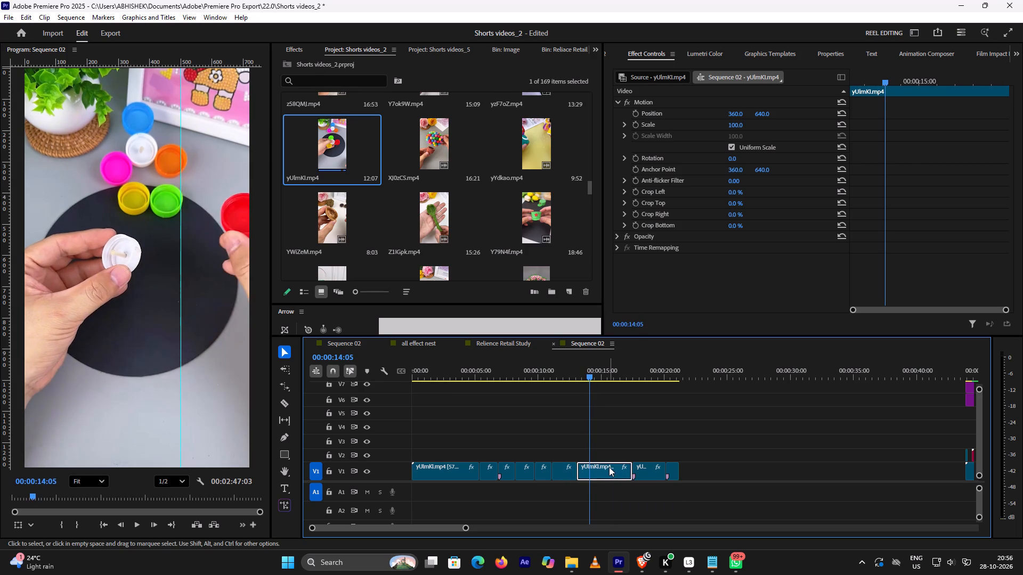
pyautogui.hotkey('ctrl', 'k')
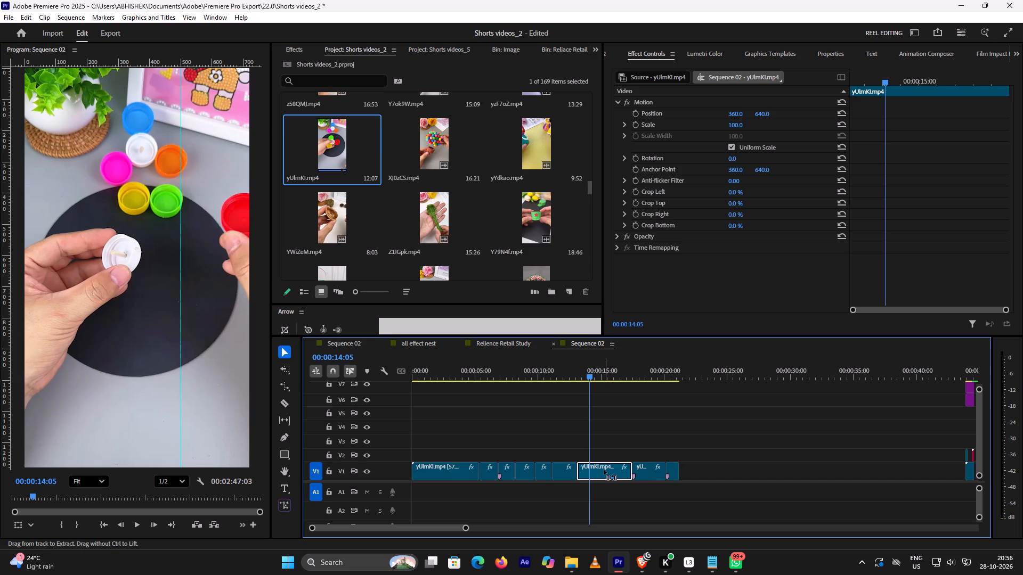
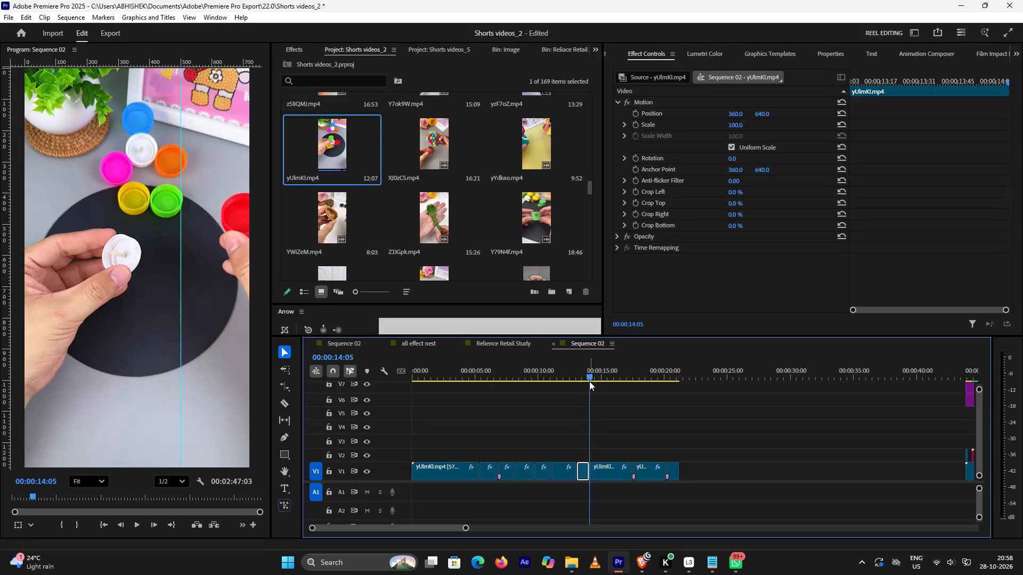
# Split the remaining long yUlmKl.mp4 segment on V1 at 00:00:15:04, where the red cap shot changes to the green cap approaching.
pyautogui.moveTo(589, 378); pyautogui.dragTo(604, 381)
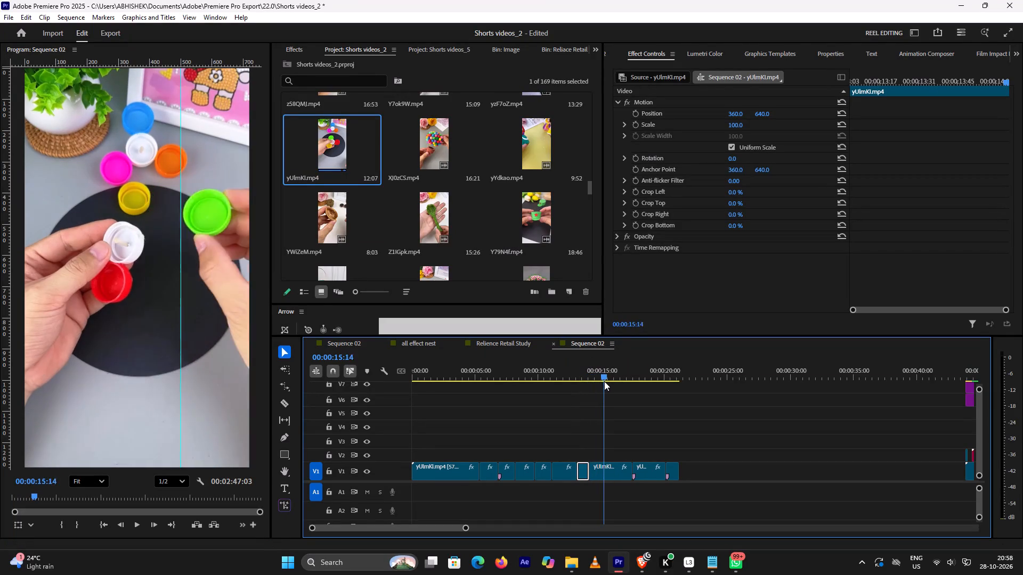
pyautogui.moveTo(604, 381); pyautogui.dragTo(601, 390)
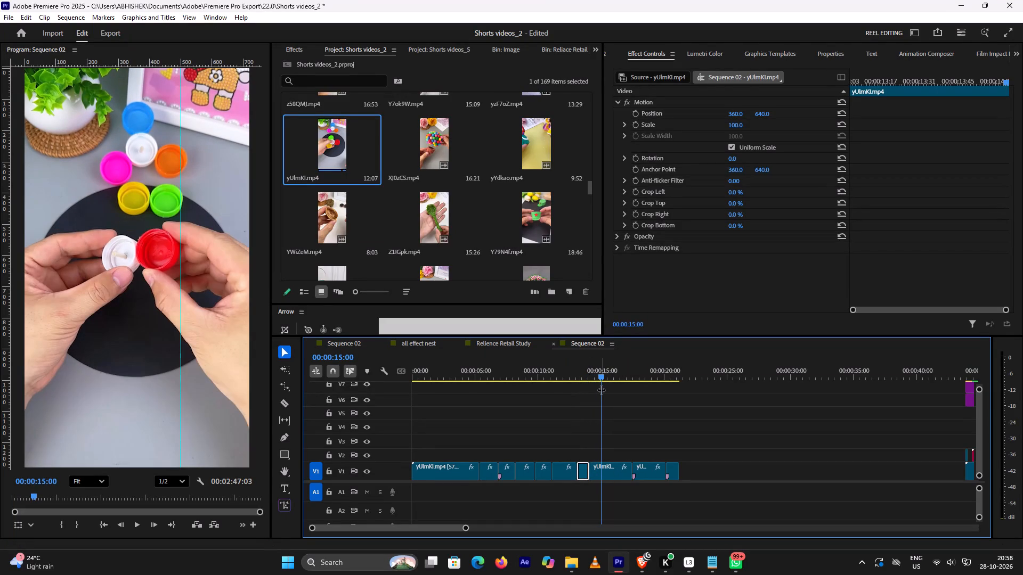
pyautogui.press('Right')
pyautogui.press('Right')
pyautogui.press('Right')
pyautogui.press('Right')
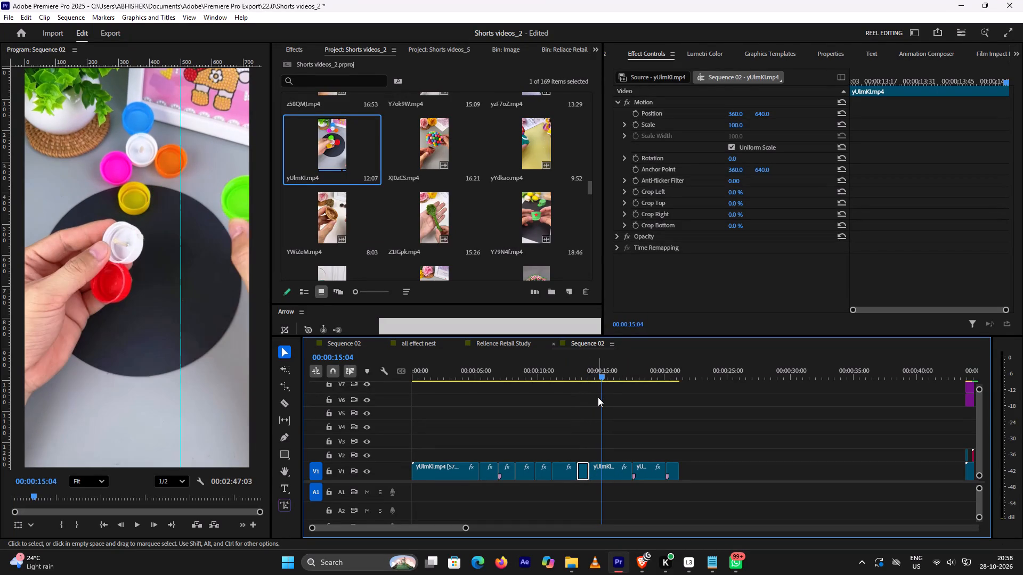
pyautogui.press('Left')
pyautogui.press('Right')
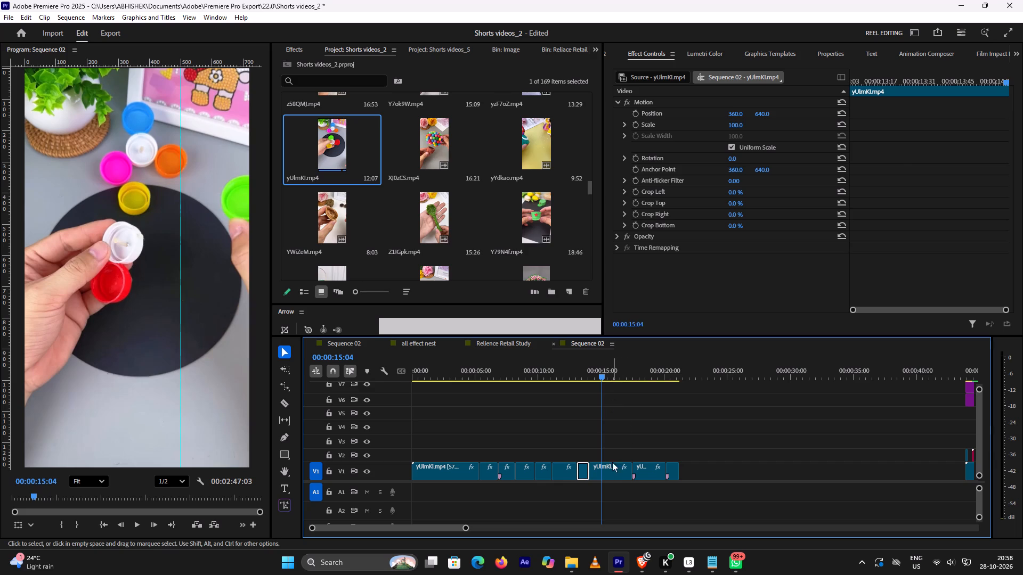
pyautogui.click(608, 468)
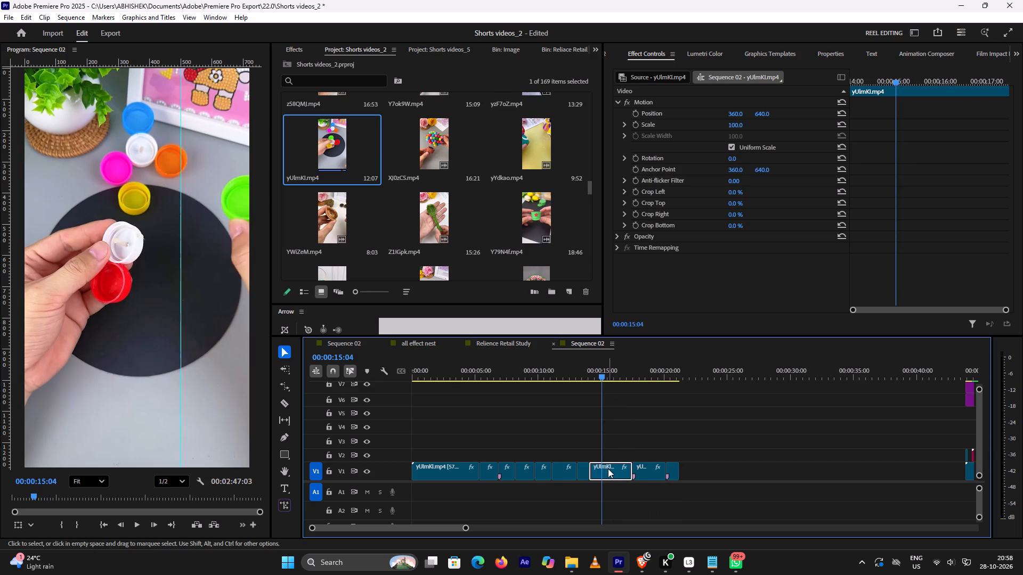
pyautogui.hotkey('ctrl', 'k')
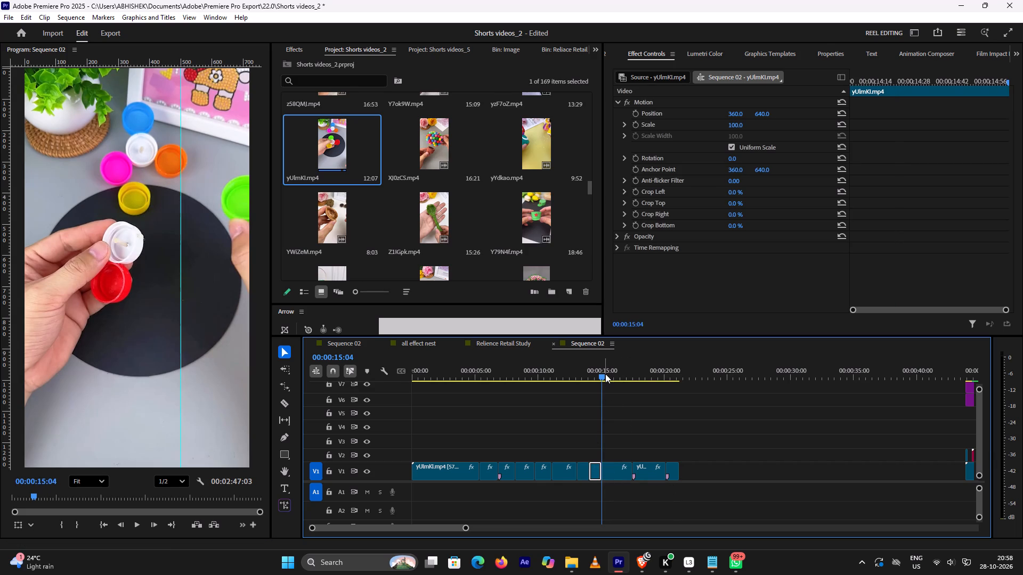
# Split the remaining long yUlmKl.mp4 segment on V1 at 00:00:16:10, where the green cap shot changes to the yellow cap approaching.
pyautogui.moveTo(603, 374); pyautogui.dragTo(606, 374)
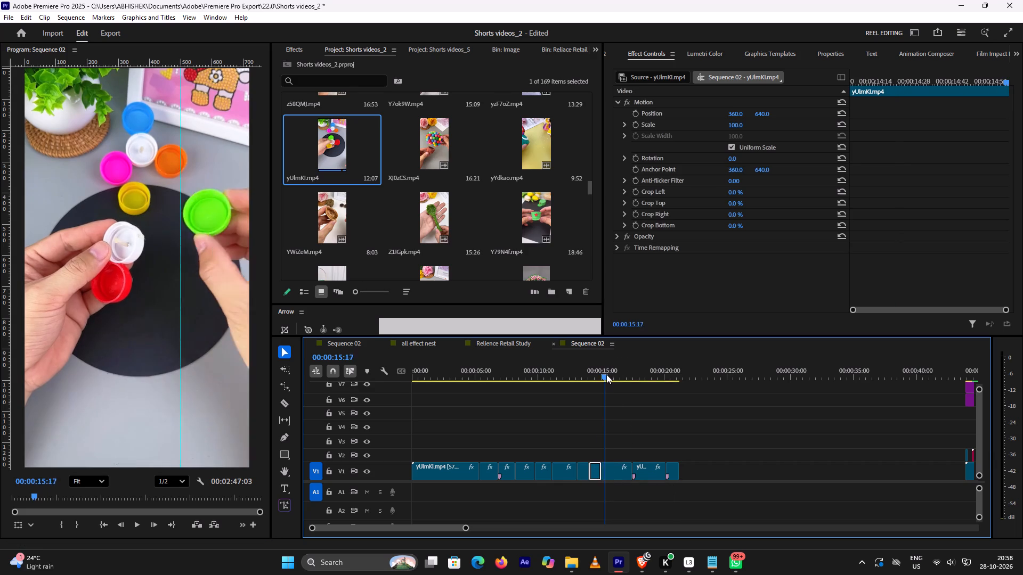
pyautogui.moveTo(606, 374); pyautogui.dragTo(618, 374)
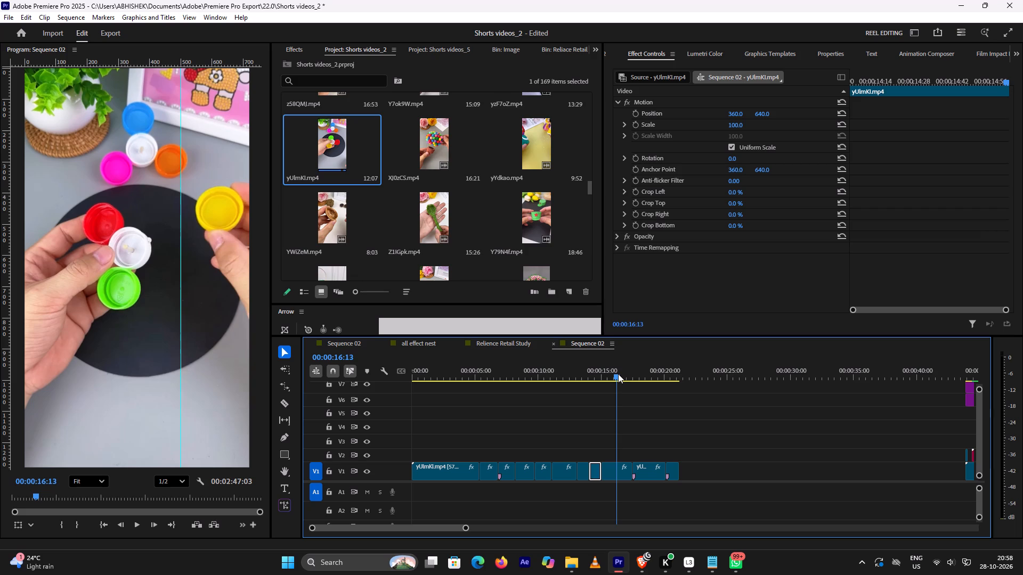
pyautogui.moveTo(618, 374); pyautogui.dragTo(617, 376)
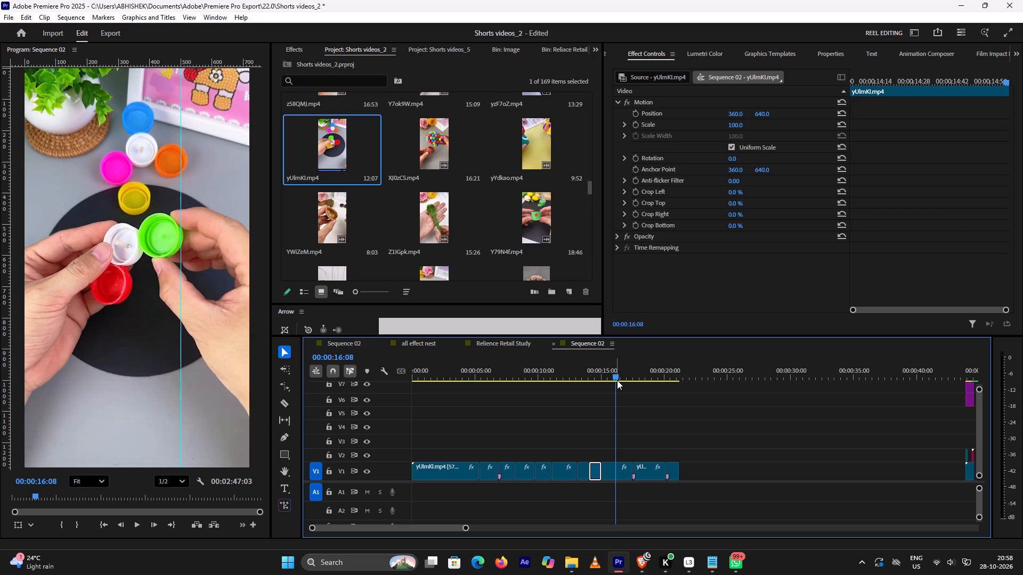
pyautogui.press('Right')
pyautogui.press('Right')
pyautogui.press('Left')
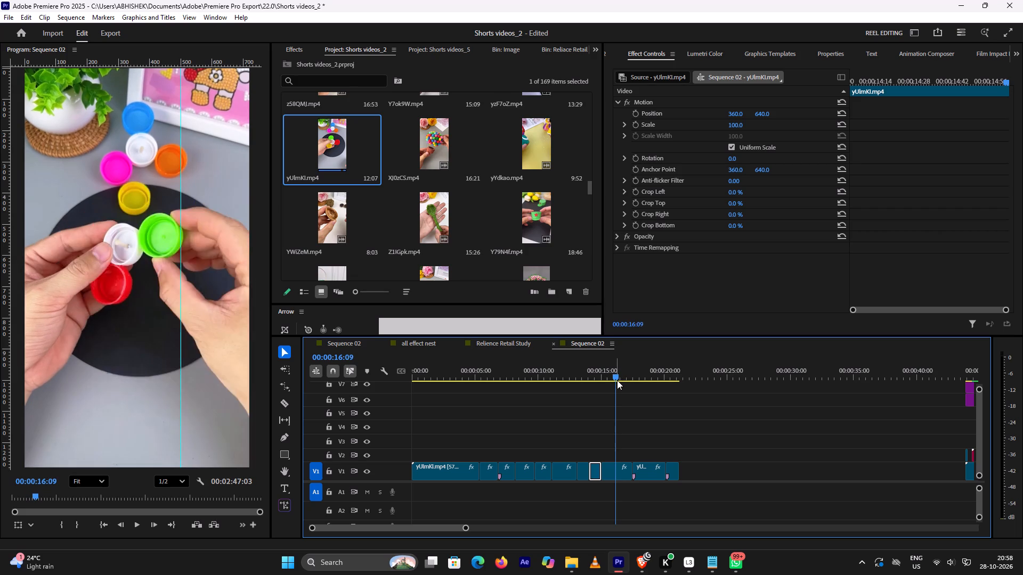
pyautogui.press('Right')
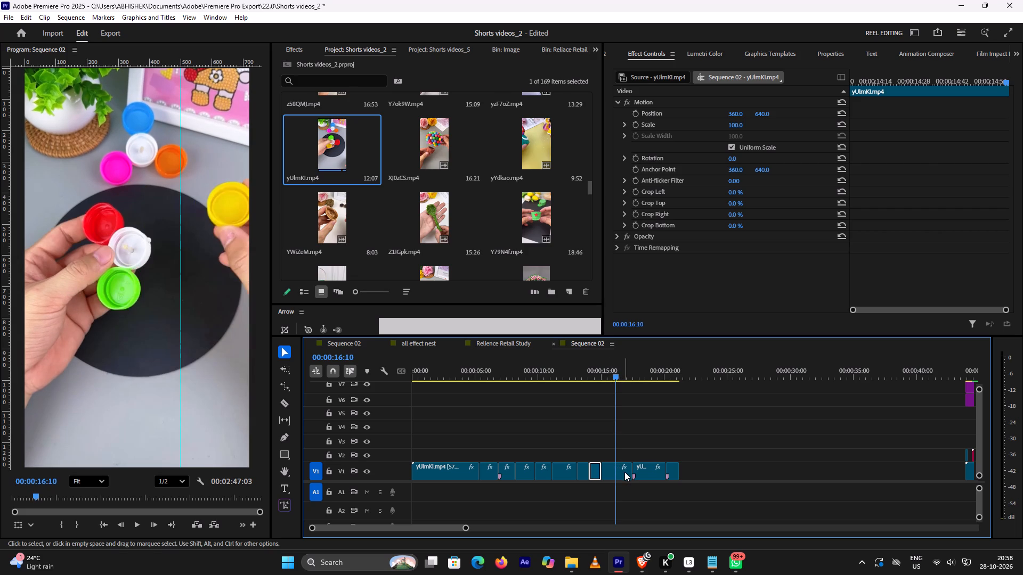
pyautogui.click(624, 472)
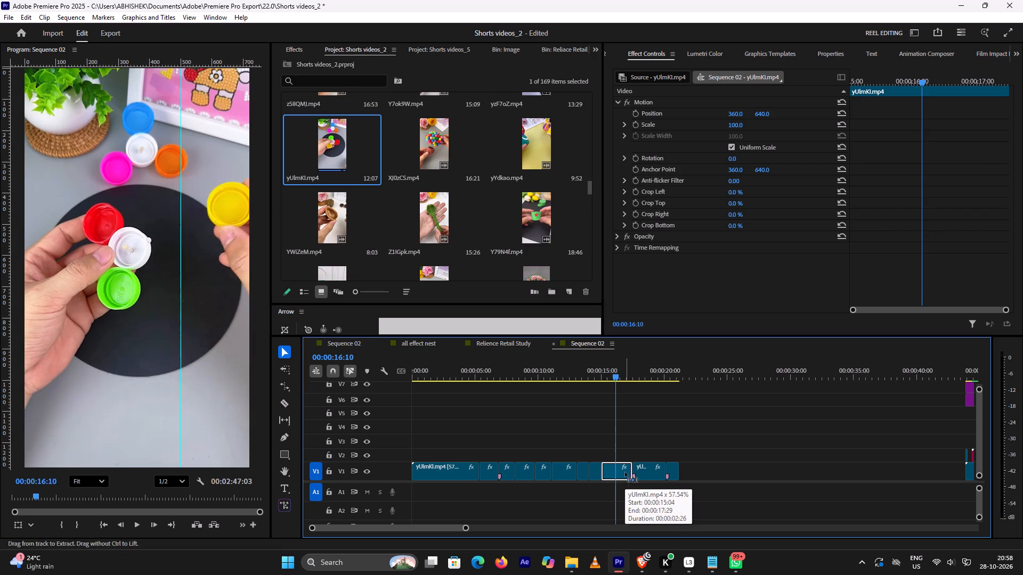
pyautogui.hotkey('ctrl', 'k')
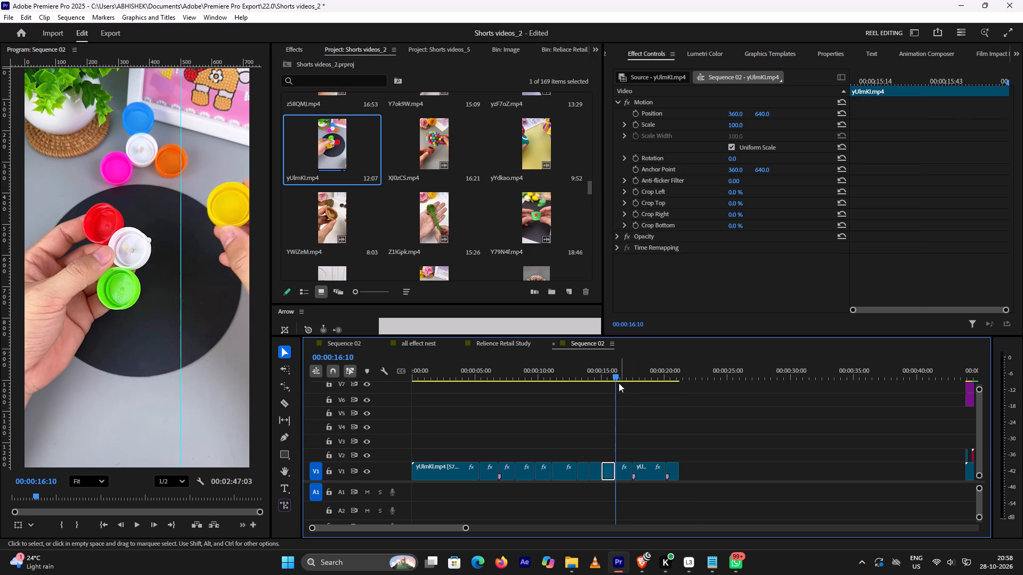
# Review the remaining yUlmKl.mp4 footage on V1 from 00:00:16:10 to its end, returning to the yellow cap shot at 00:00:17:26.
pyautogui.moveTo(615, 376); pyautogui.dragTo(622, 377)
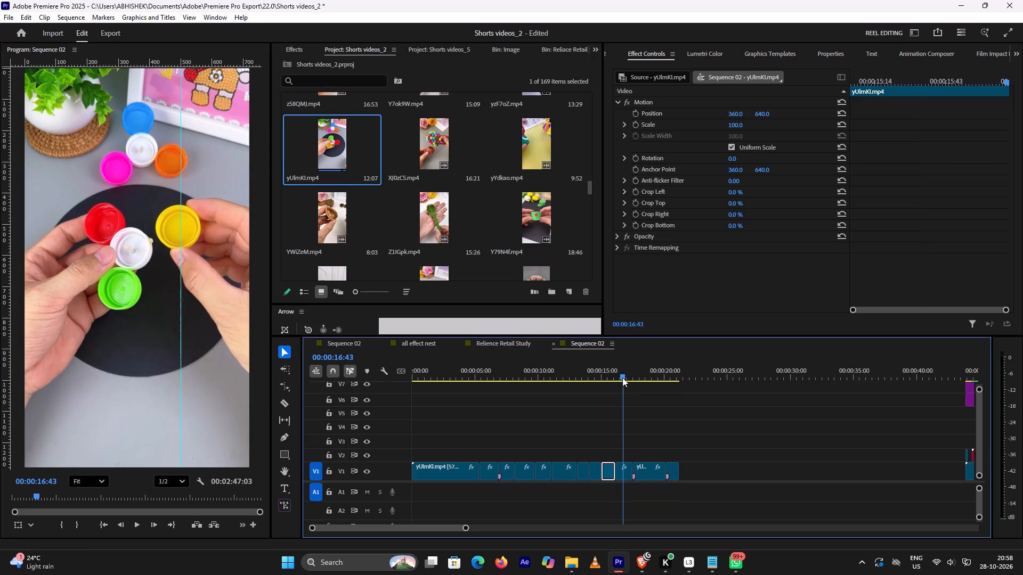
pyautogui.moveTo(622, 377); pyautogui.dragTo(629, 377)
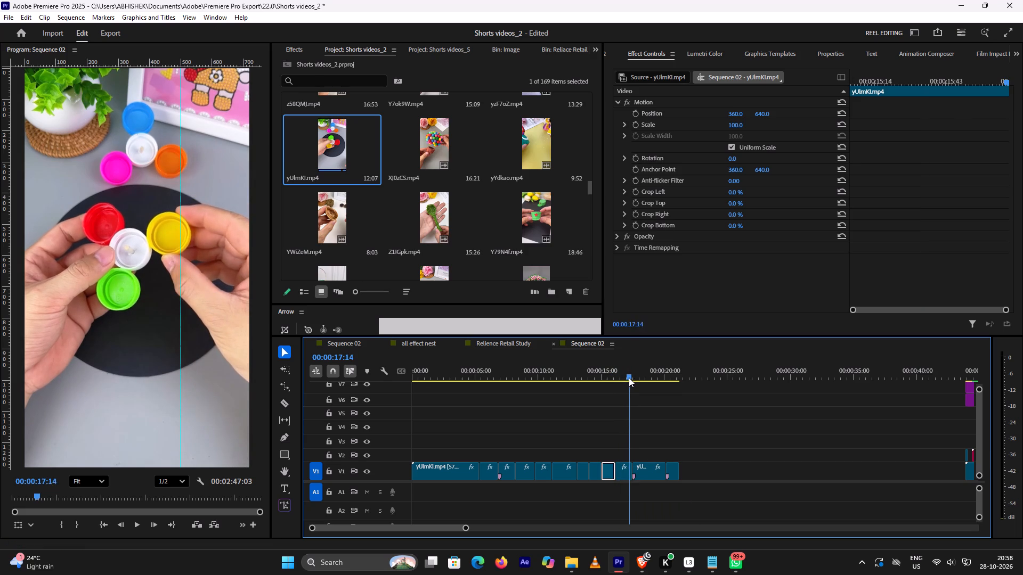
pyautogui.moveTo(629, 377); pyautogui.dragTo(638, 381)
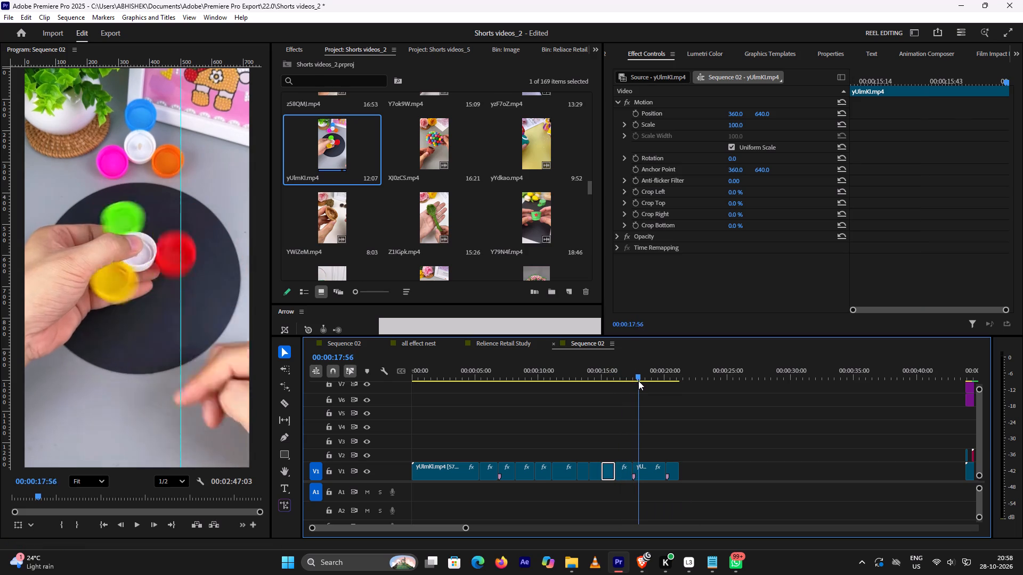
pyautogui.moveTo(638, 381); pyautogui.dragTo(651, 388)
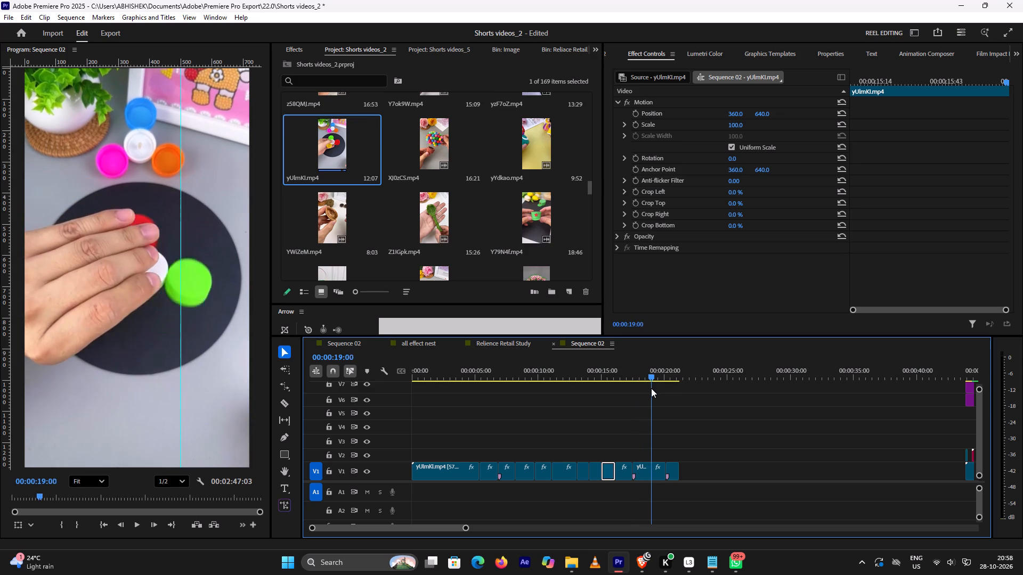
pyautogui.moveTo(651, 388); pyautogui.dragTo(661, 393)
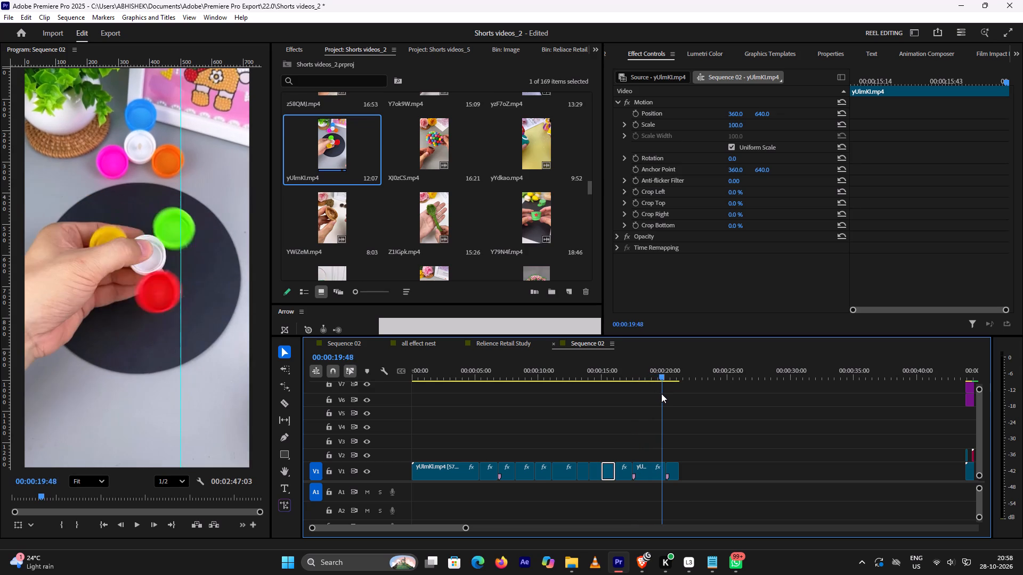
pyautogui.moveTo(661, 393); pyautogui.dragTo(679, 407)
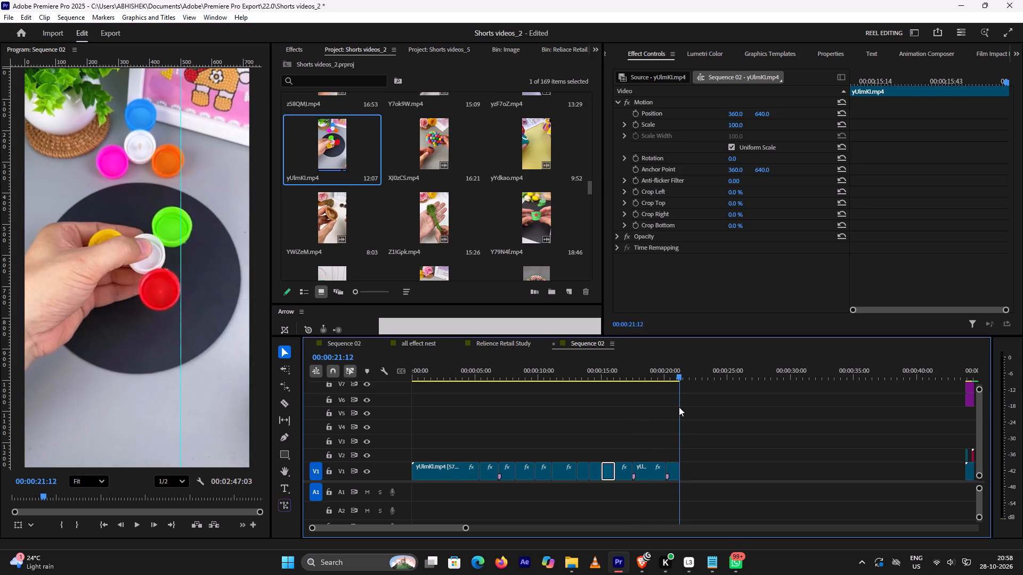
pyautogui.moveTo(679, 407); pyautogui.dragTo(678, 416)
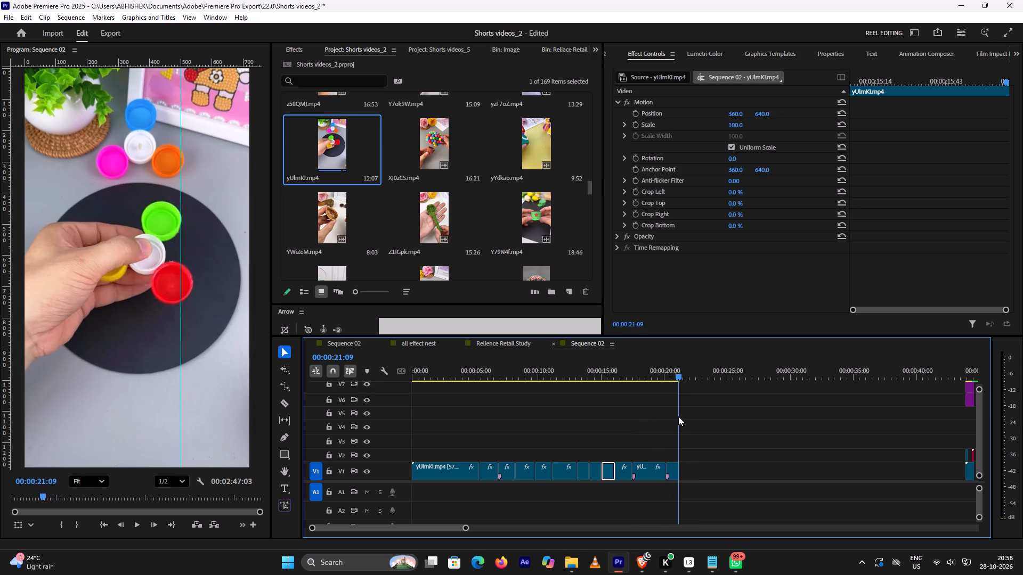
pyautogui.moveTo(678, 416); pyautogui.dragTo(671, 423)
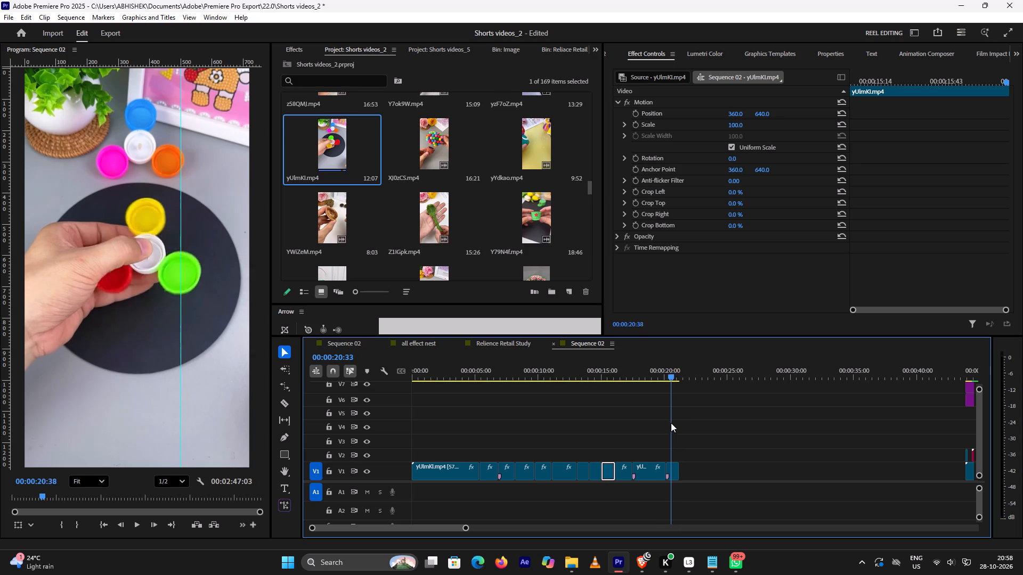
pyautogui.moveTo(671, 423); pyautogui.dragTo(632, 446)
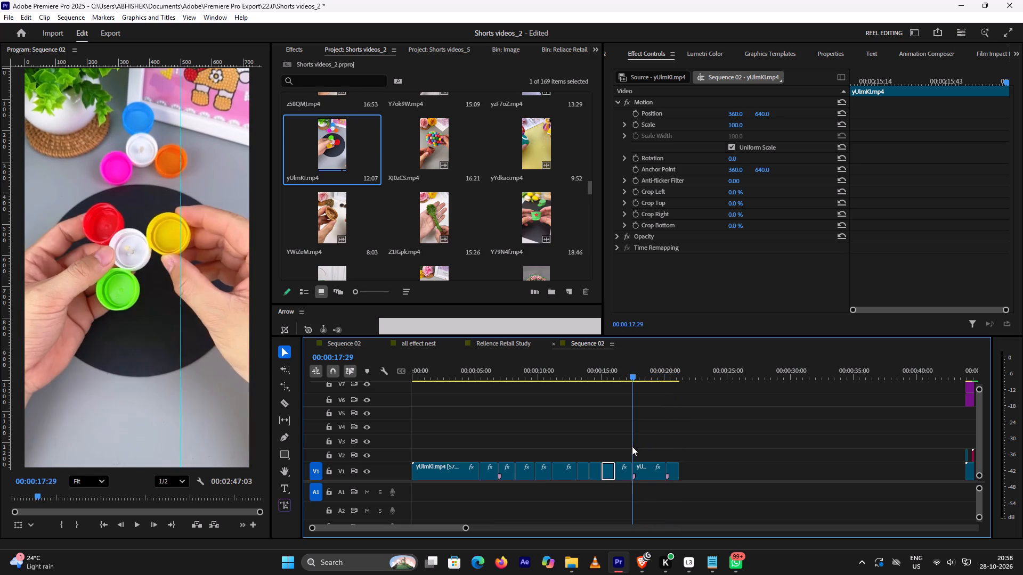
pyautogui.moveTo(632, 446); pyautogui.dragTo(631, 453)
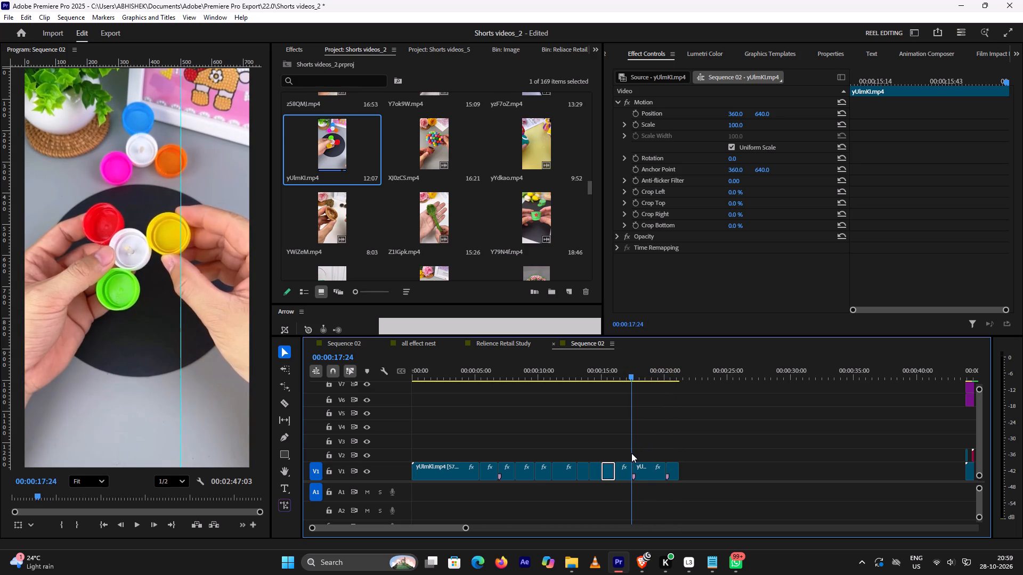
pyautogui.moveTo(631, 453); pyautogui.dragTo(631, 454)
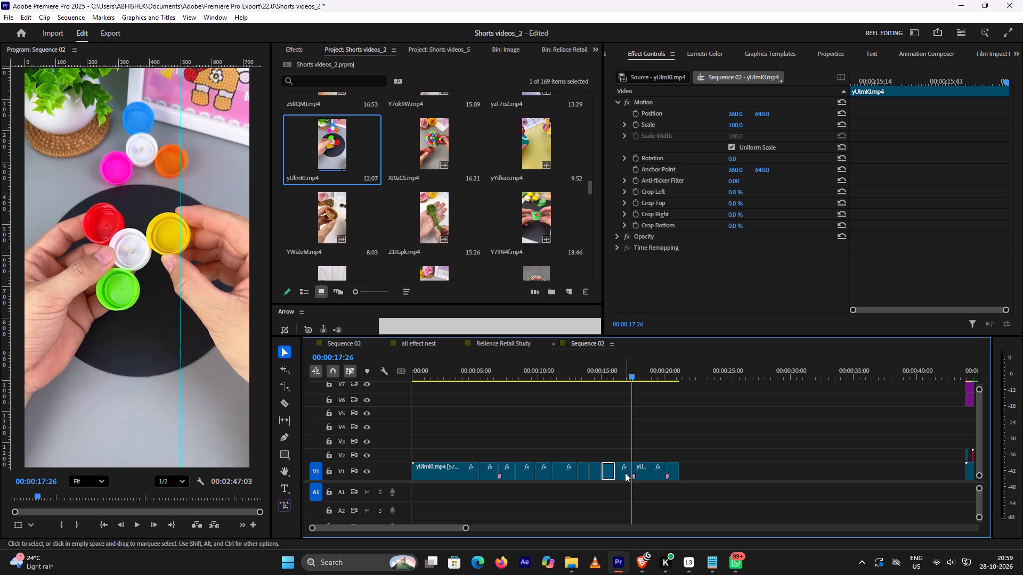
pyautogui.click(625, 473)
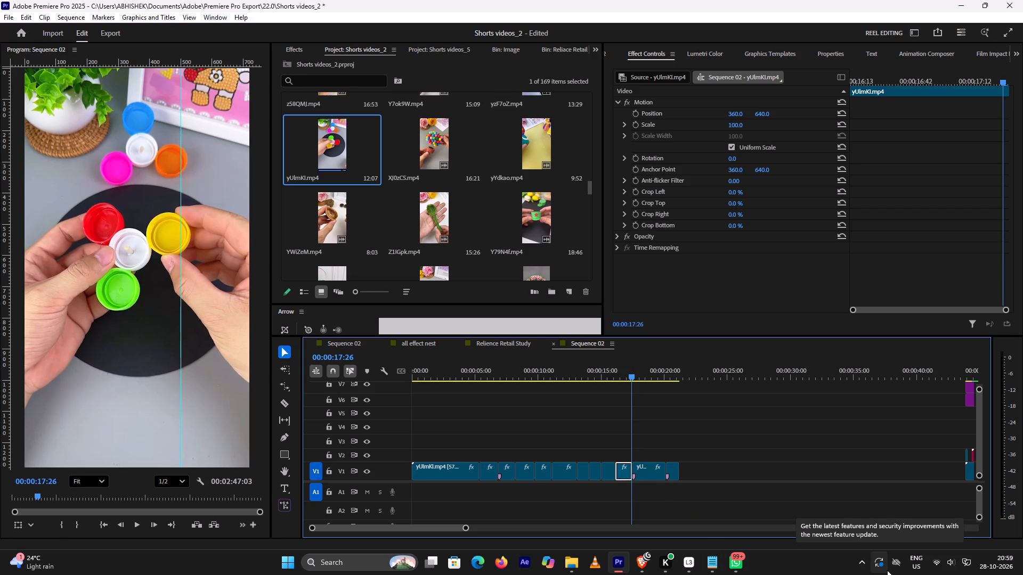
# Remove the vertical guide line from the Sequence 02 program preview.
pyautogui.press('Print')
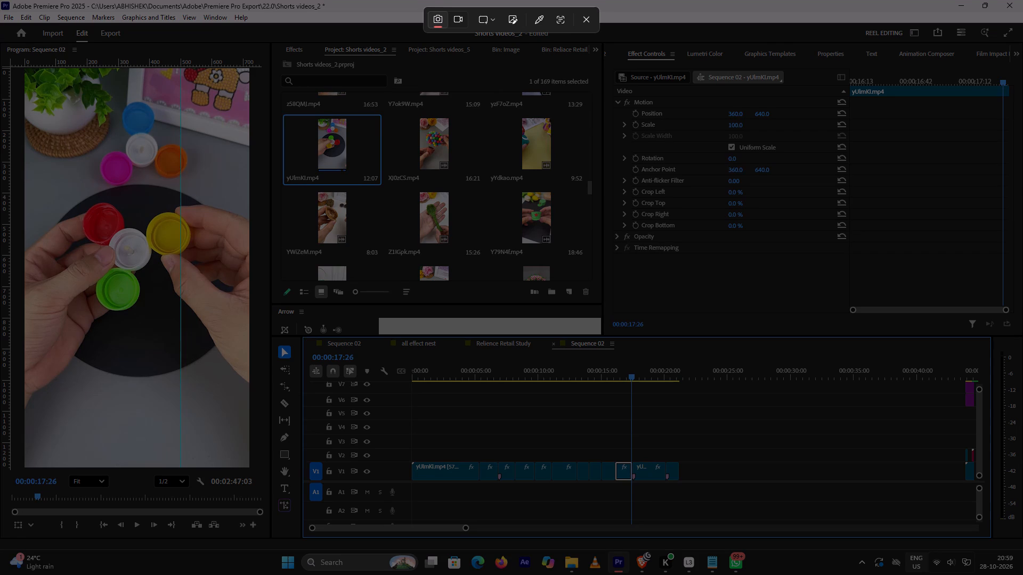
pyautogui.click(585, 19)
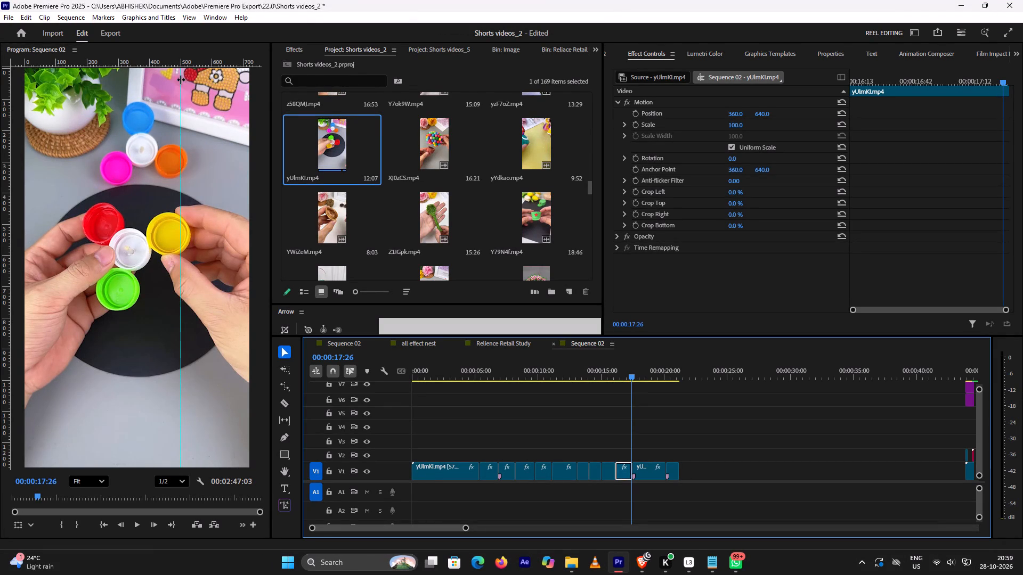
pyautogui.moveTo(182, 87); pyautogui.dragTo(0, 101)
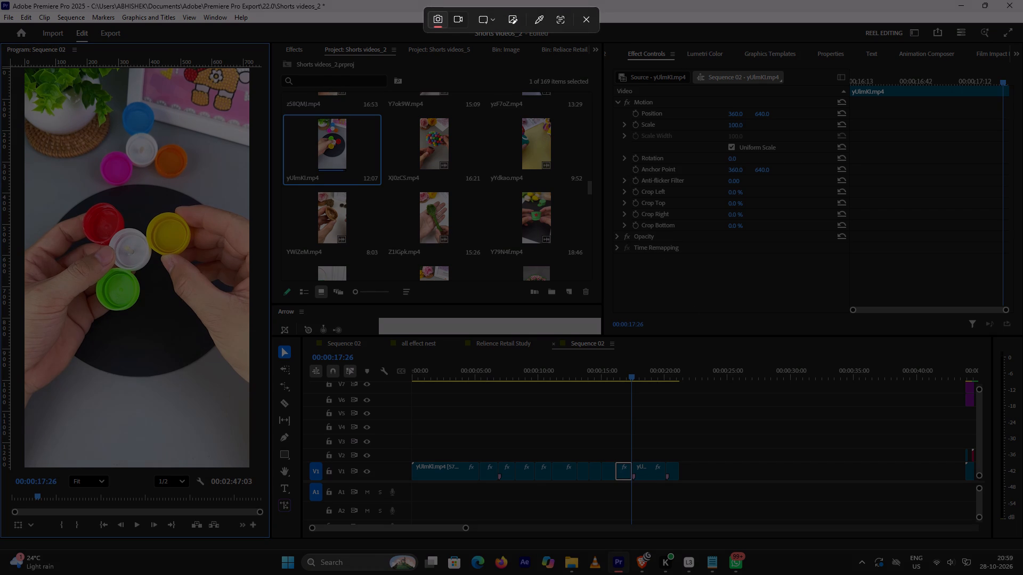
# Capture a screenshot of the full preview frame at 00:00:17:26, showing the red, green and yellow caps around the white cap.
pyautogui.moveTo(26, 68); pyautogui.dragTo(241, 331)
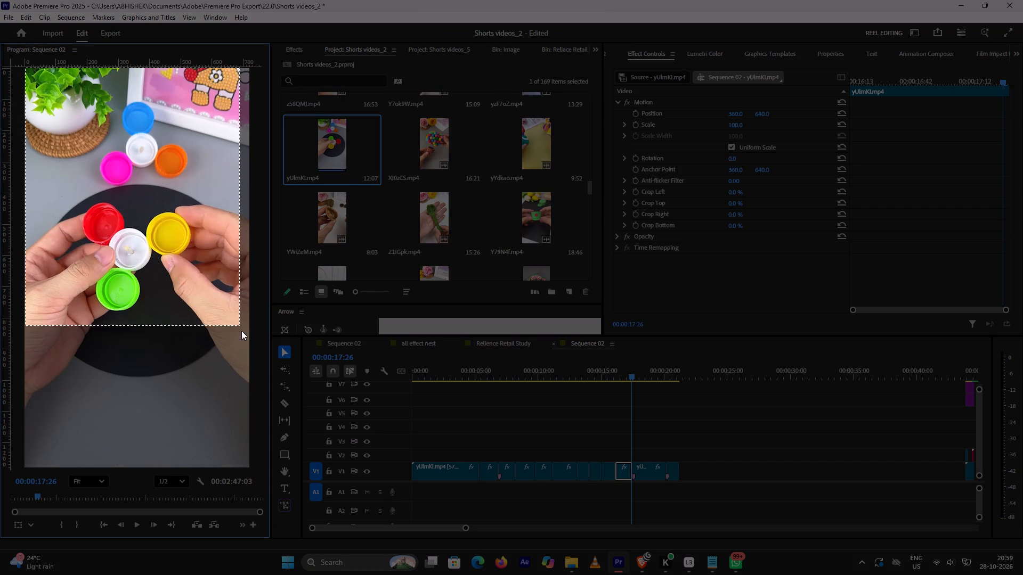
pyautogui.moveTo(241, 331); pyautogui.dragTo(249, 395)
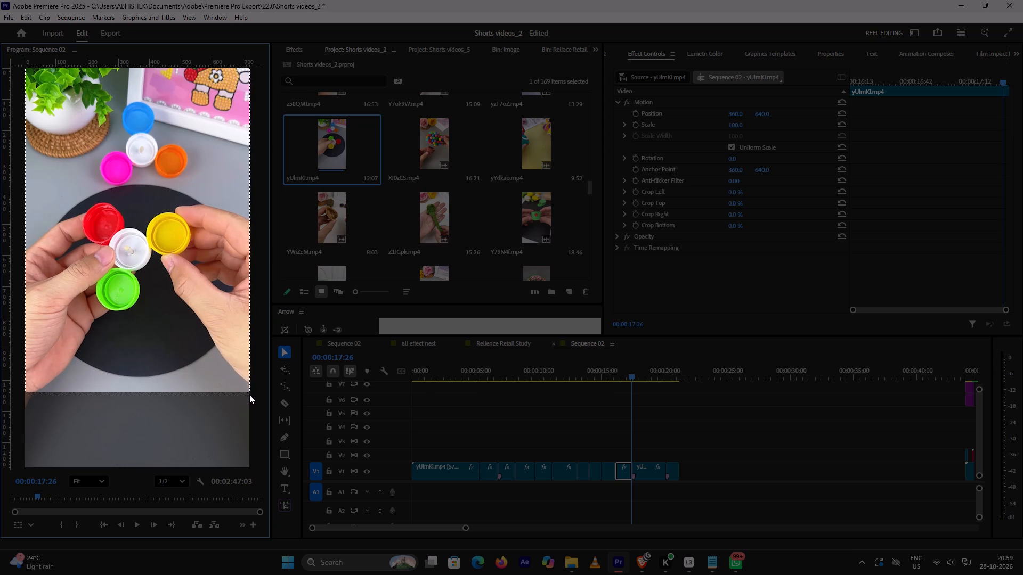
pyautogui.moveTo(249, 395); pyautogui.dragTo(249, 461)
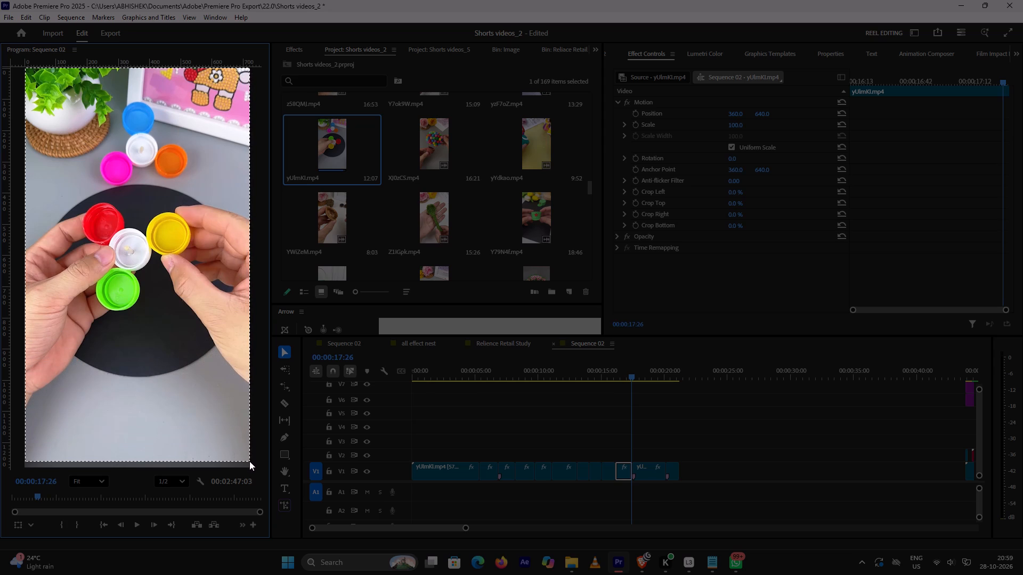
pyautogui.moveTo(249, 461); pyautogui.dragTo(249, 465)
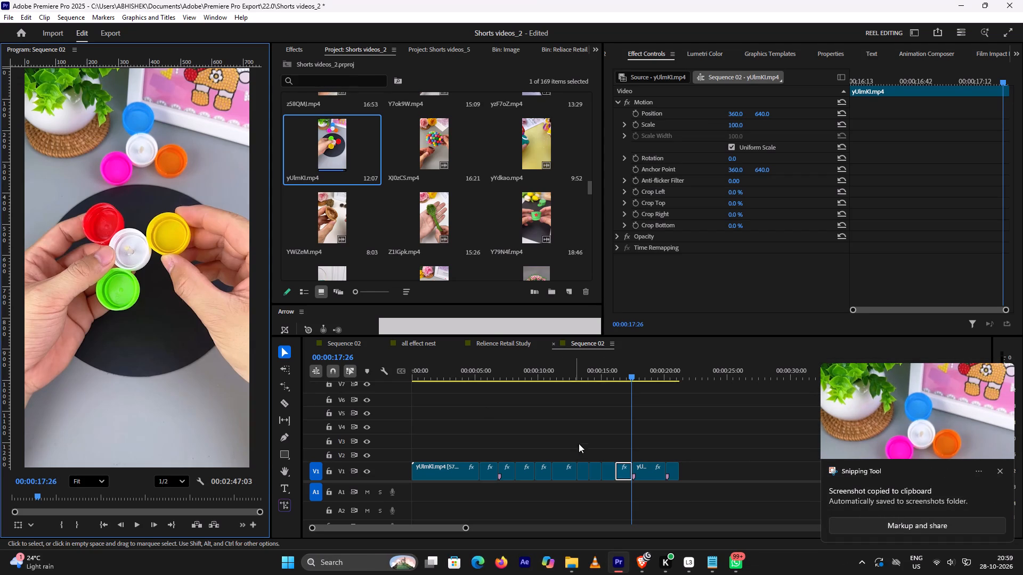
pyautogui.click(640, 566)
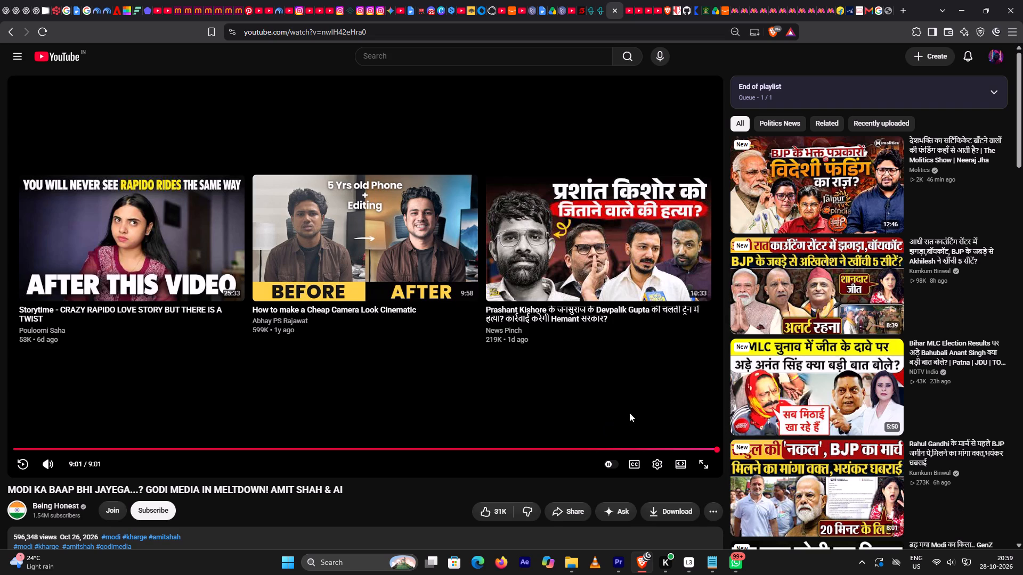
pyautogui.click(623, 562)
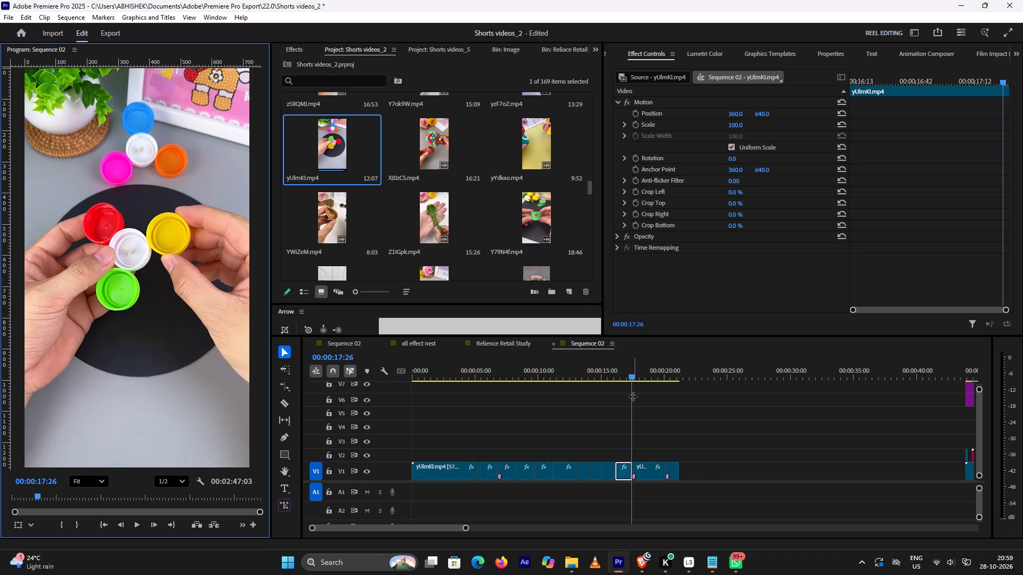
# Play yUlmKl.mp4 on V1 from 00:00:17:26 to its end and compare the yellow cap shot with the closing spinner shots.
pyautogui.press('space')
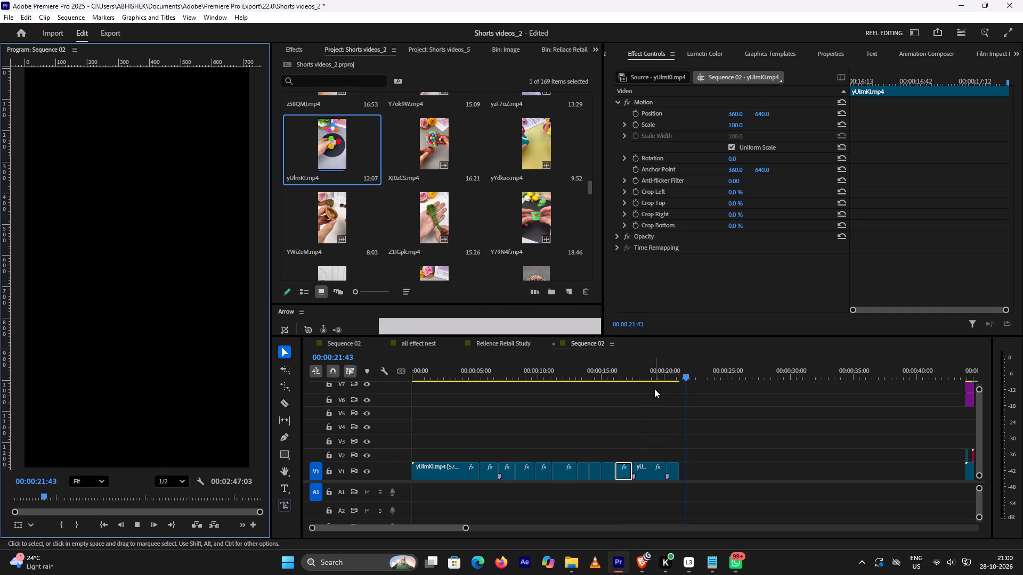
pyautogui.press('space')
pyautogui.moveTo(687, 376); pyautogui.dragTo(676, 382)
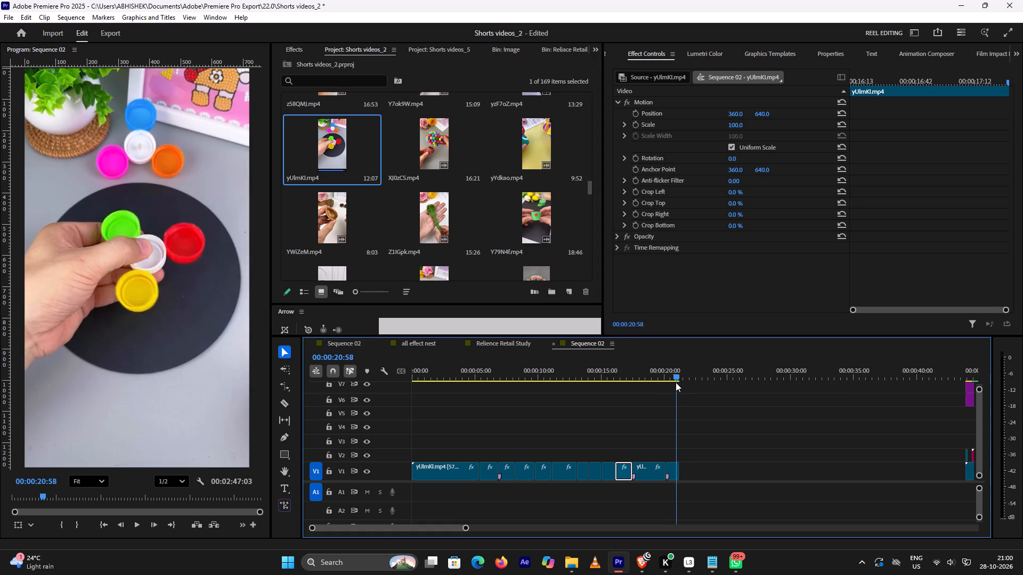
pyautogui.moveTo(676, 382); pyautogui.dragTo(659, 388)
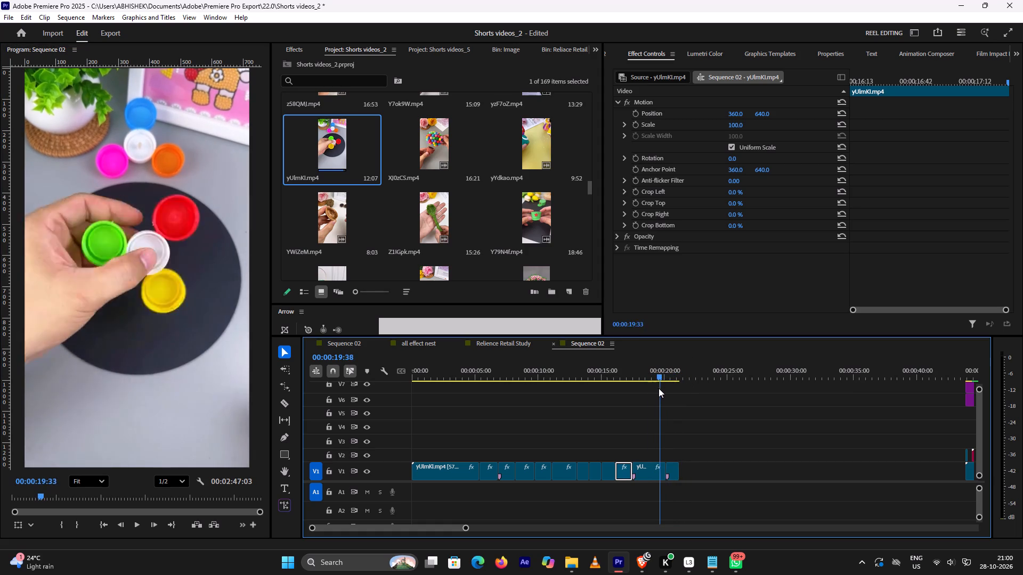
pyautogui.moveTo(659, 388); pyautogui.dragTo(624, 392)
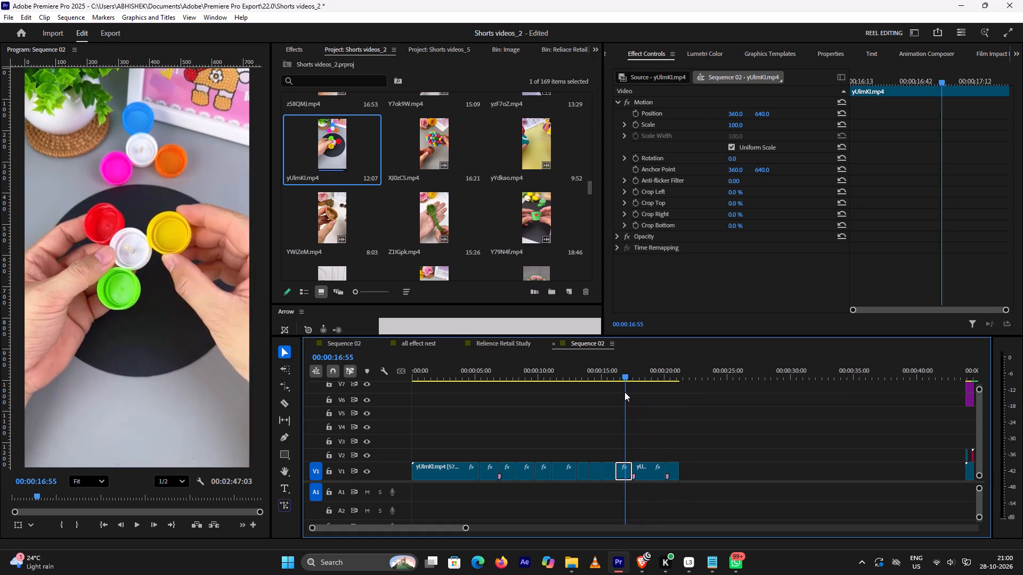
pyautogui.moveTo(624, 392); pyautogui.dragTo(620, 397)
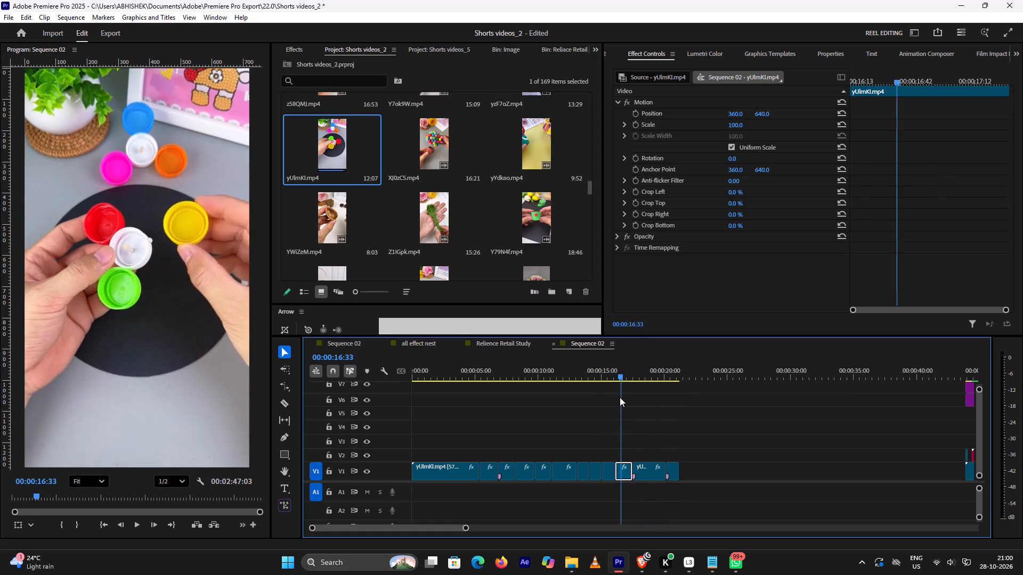
pyautogui.moveTo(620, 397); pyautogui.dragTo(628, 399)
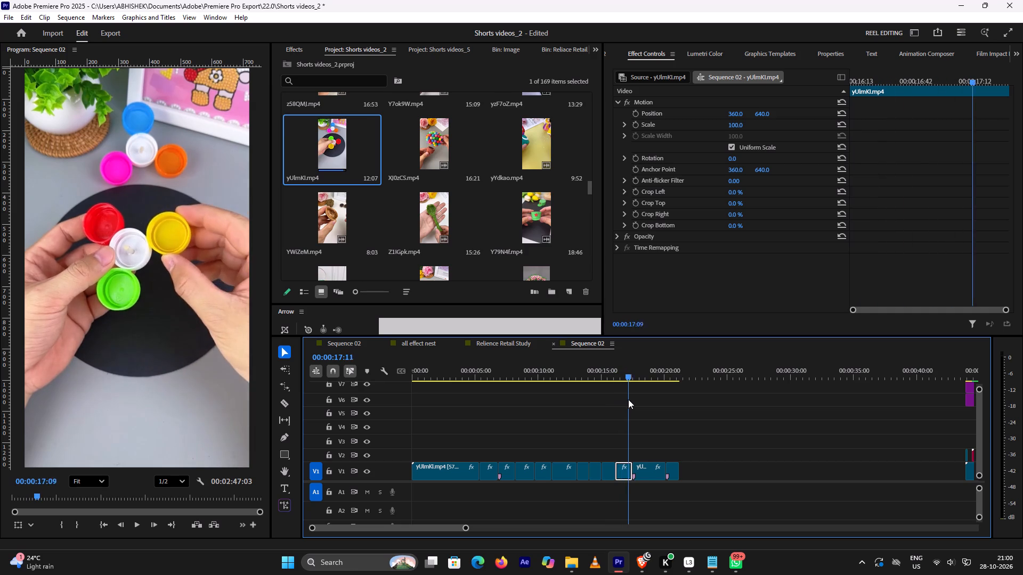
pyautogui.moveTo(628, 399); pyautogui.dragTo(657, 395)
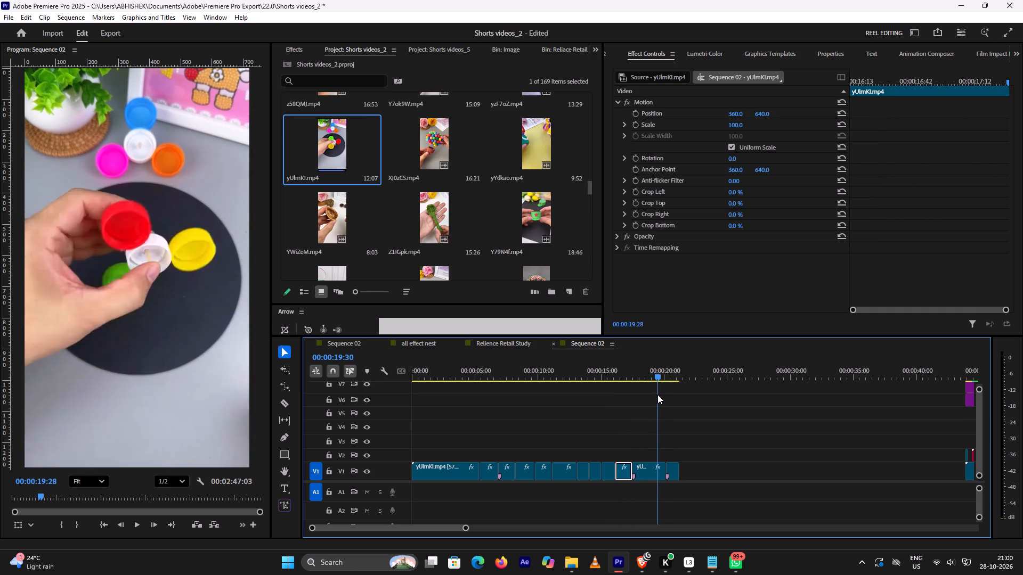
pyautogui.moveTo(657, 395); pyautogui.dragTo(660, 409)
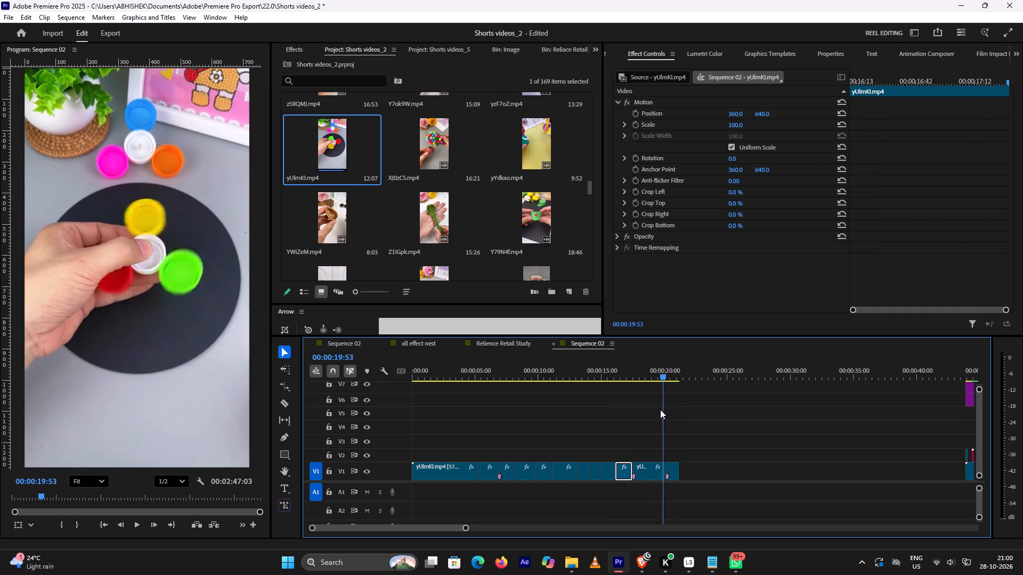
# Review the opening yUlmKl.mp4 segment on V1, where both finished cap spinners are spun, up to the first shot of the black circle.
pyautogui.moveTo(660, 409); pyautogui.dragTo(444, 417)
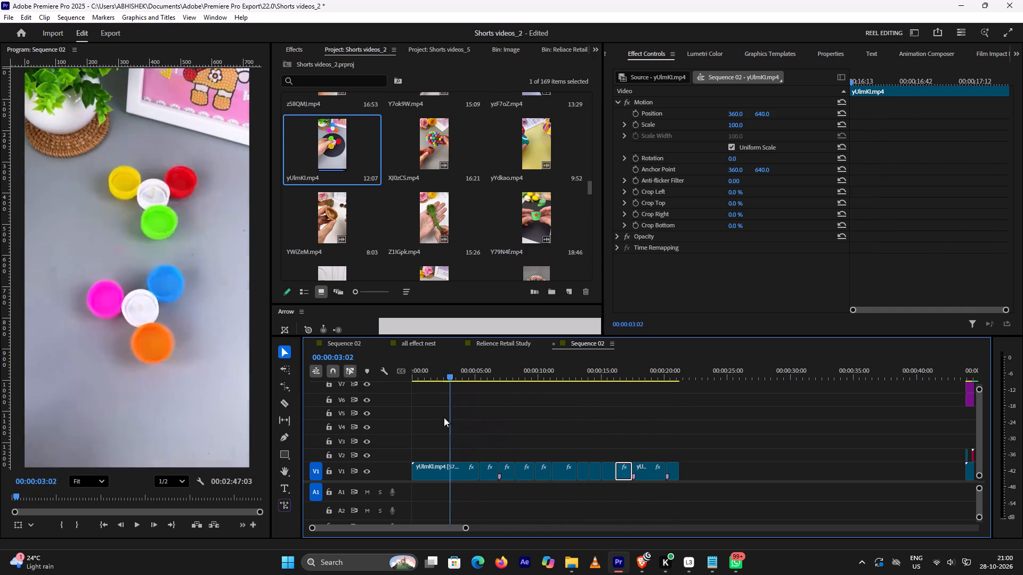
pyautogui.moveTo(444, 417); pyautogui.dragTo(415, 421)
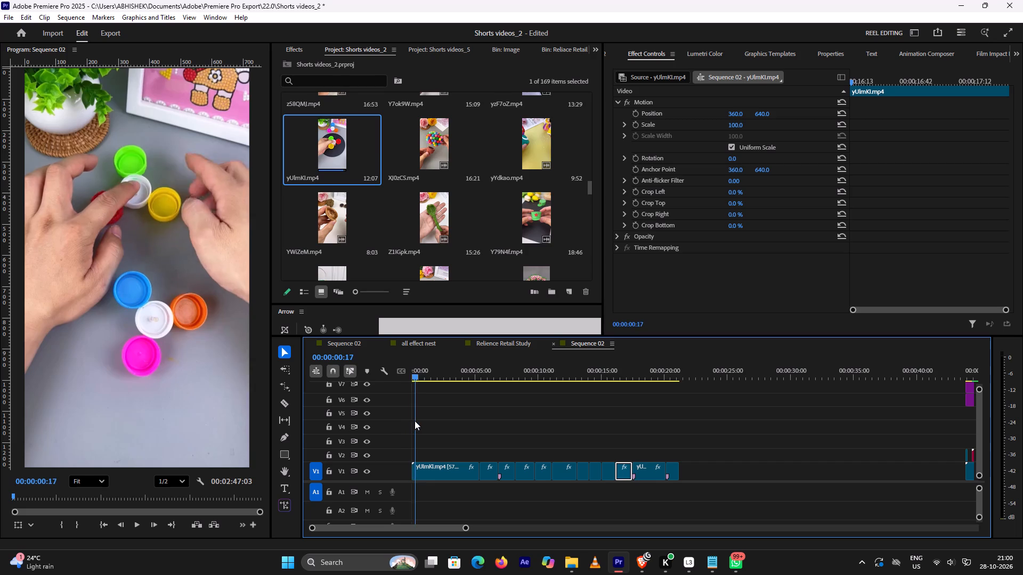
pyautogui.moveTo(415, 421); pyautogui.dragTo(419, 421)
pyautogui.press('space')
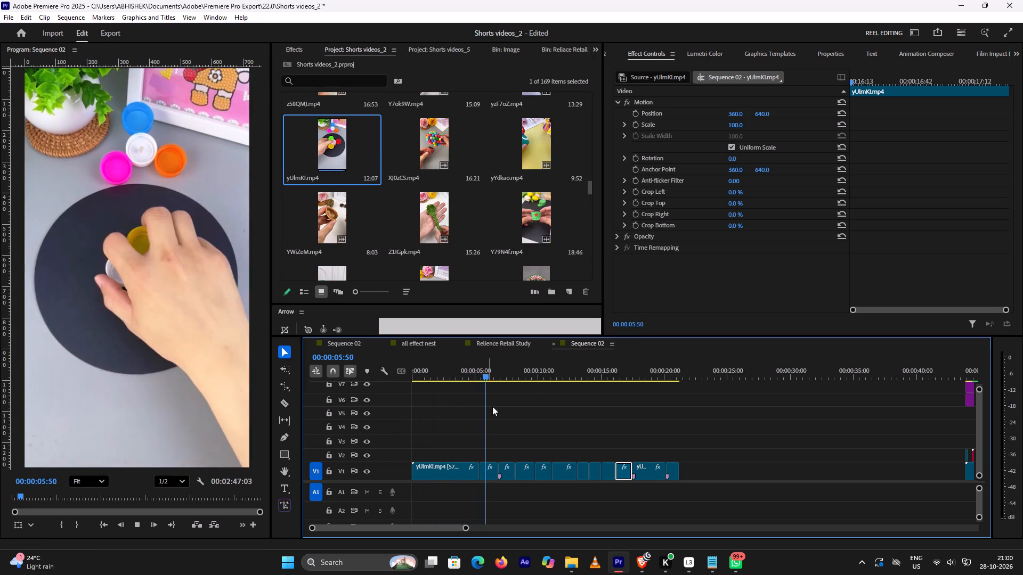
pyautogui.press('space')
pyautogui.moveTo(486, 376); pyautogui.dragTo(419, 395)
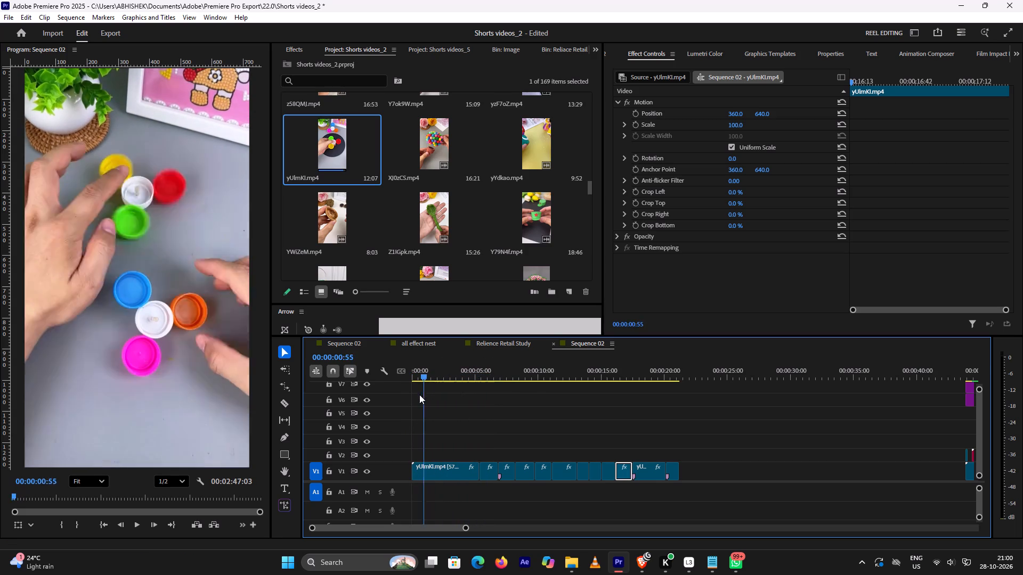
pyautogui.moveTo(419, 395); pyautogui.dragTo(447, 408)
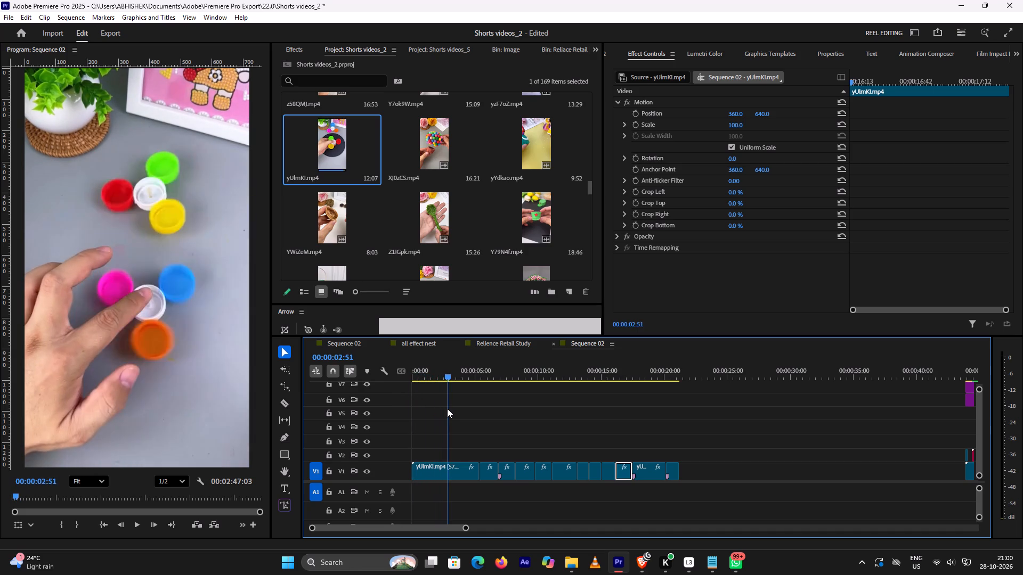
pyautogui.moveTo(447, 408); pyautogui.dragTo(453, 407)
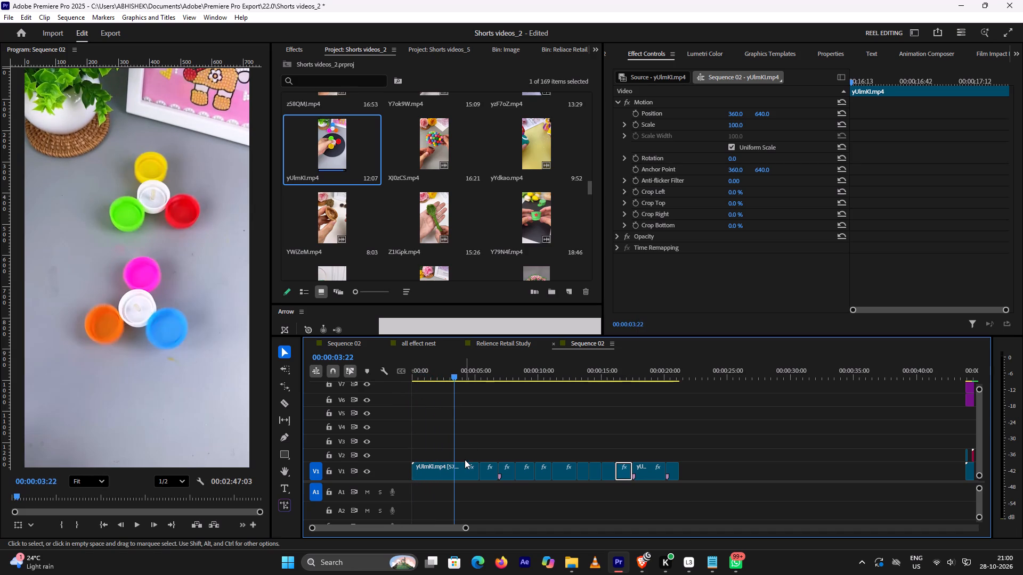
# Move the opening yUlmKl.mp4 segment on V1 to directly after the last cut segment, starting at 00:00:21:14.
pyautogui.moveTo(444, 470); pyautogui.dragTo(713, 460)
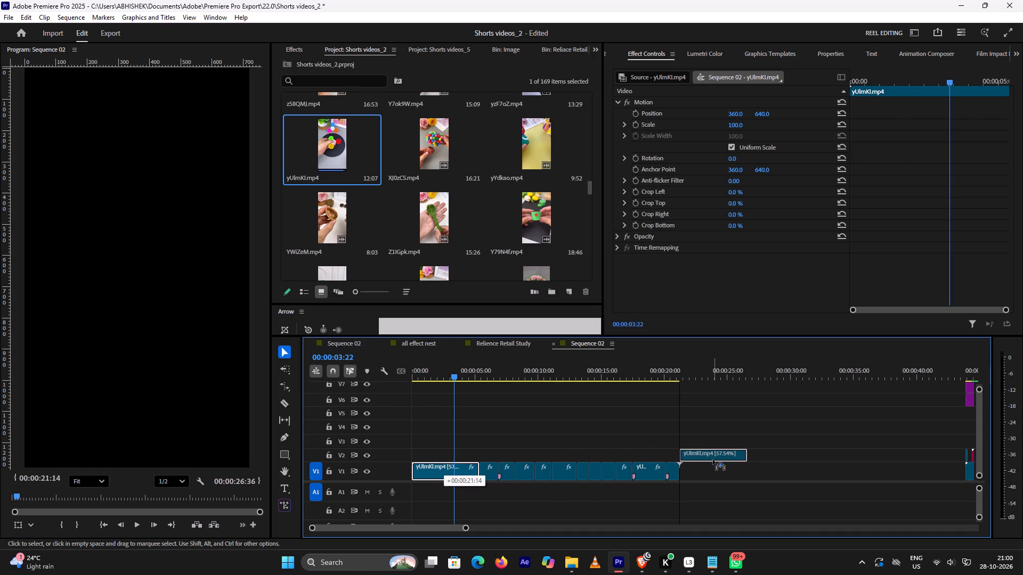
pyautogui.moveTo(713, 460); pyautogui.dragTo(715, 465)
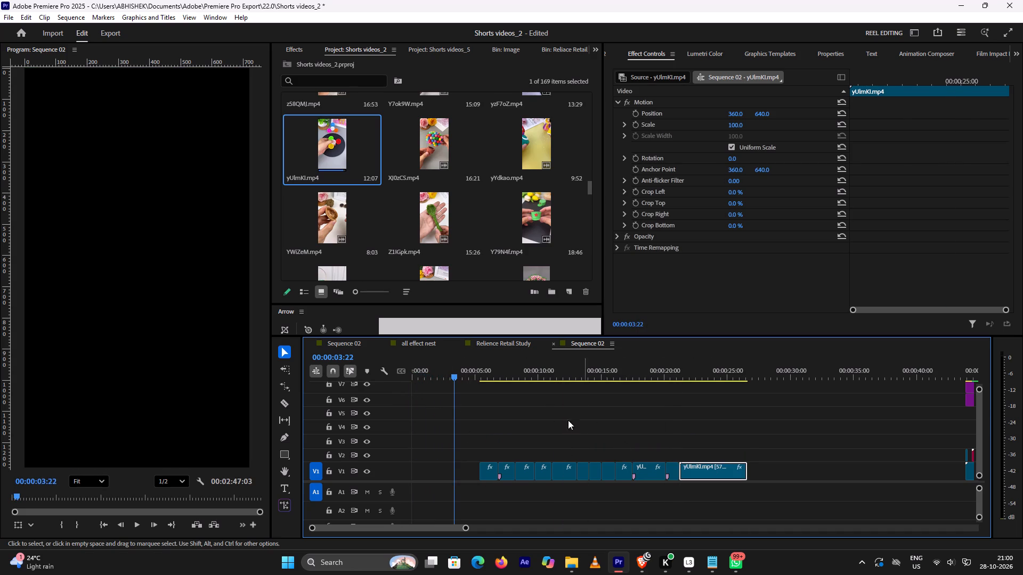
# Review the yUlmKl.mp4 assembly segments on V1 from 00:00:05:24 to the closing spinner shot, returning to the four caps on the black circle.
pyautogui.moveTo(456, 375); pyautogui.dragTo(477, 379)
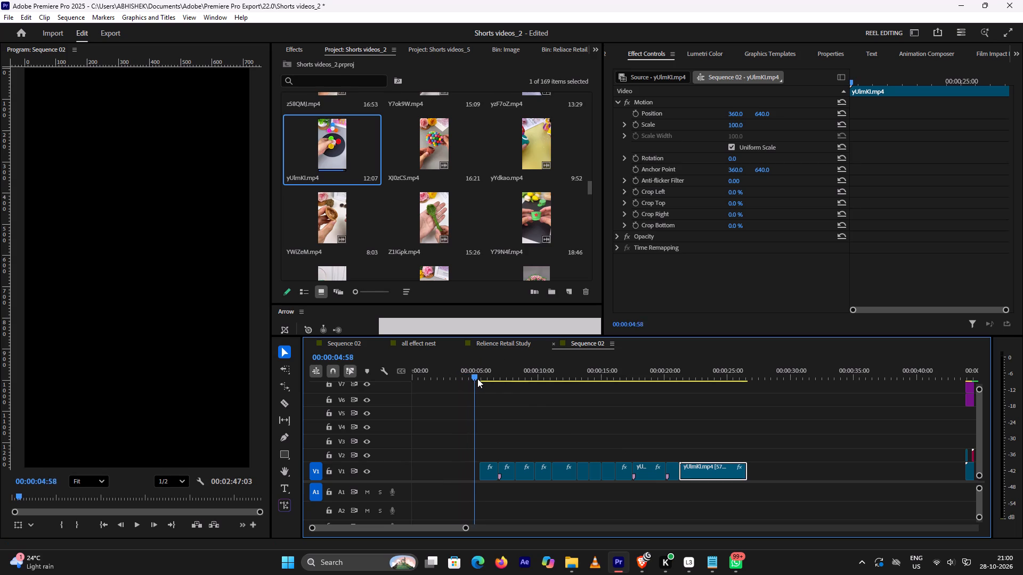
pyautogui.moveTo(477, 379); pyautogui.dragTo(505, 383)
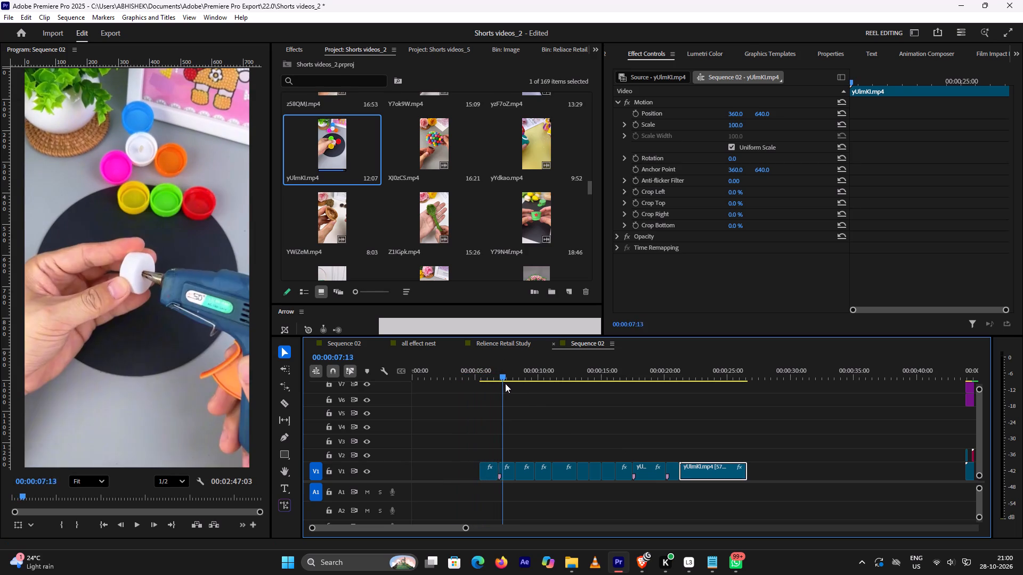
pyautogui.moveTo(505, 383); pyautogui.dragTo(524, 388)
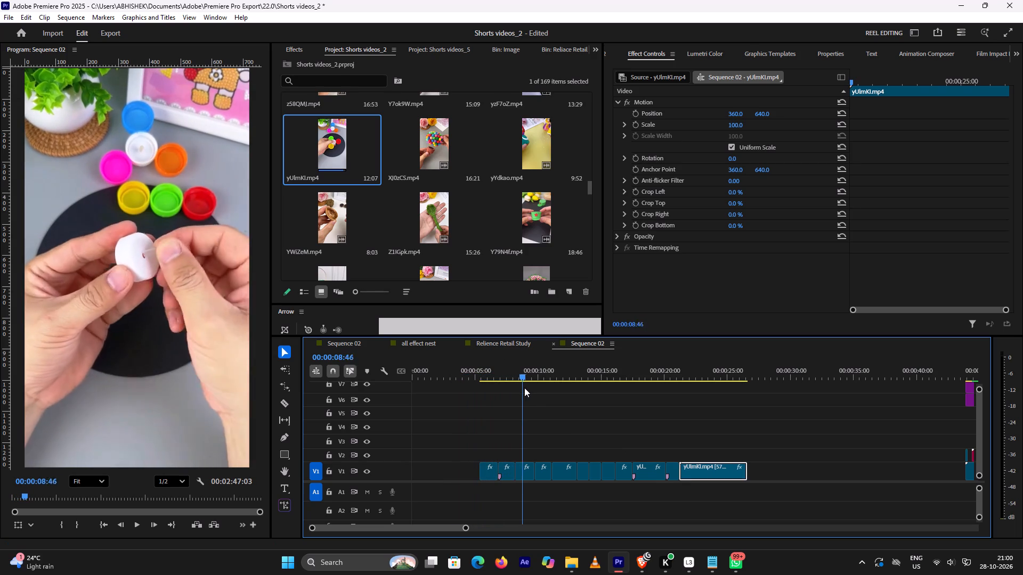
pyautogui.moveTo(524, 388); pyautogui.dragTo(565, 406)
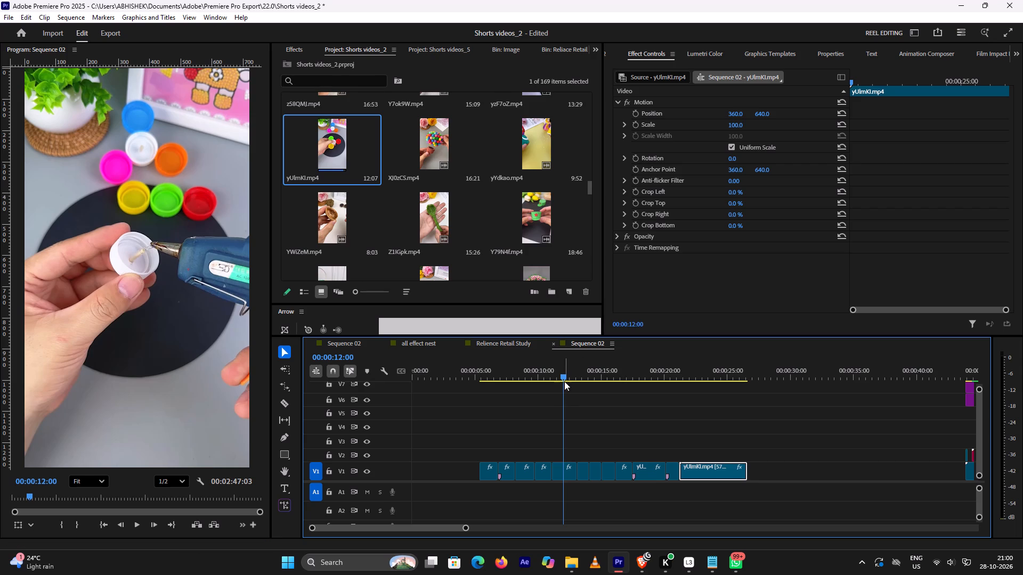
pyautogui.moveTo(564, 375); pyautogui.dragTo(578, 380)
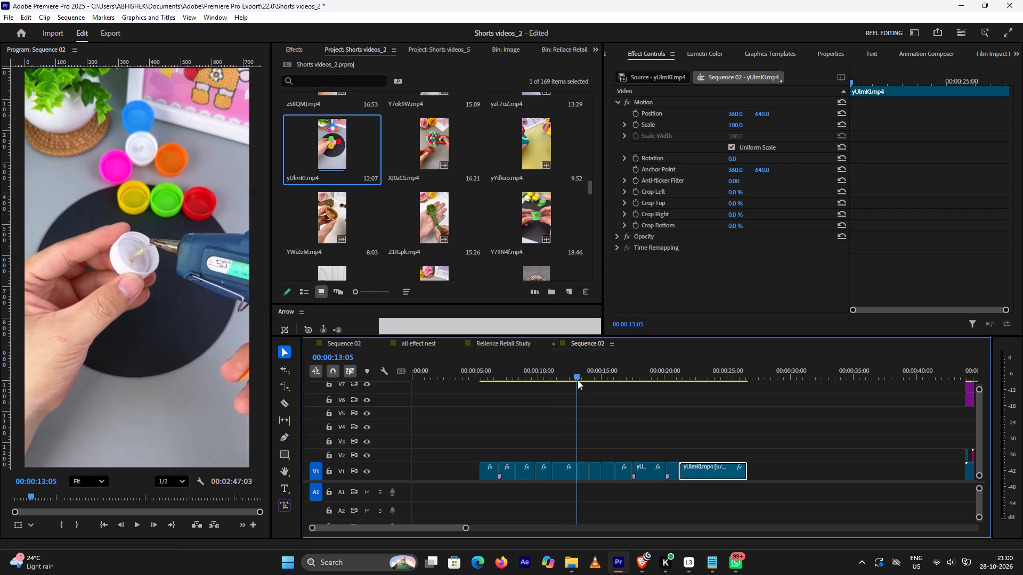
pyautogui.moveTo(578, 380); pyautogui.dragTo(589, 388)
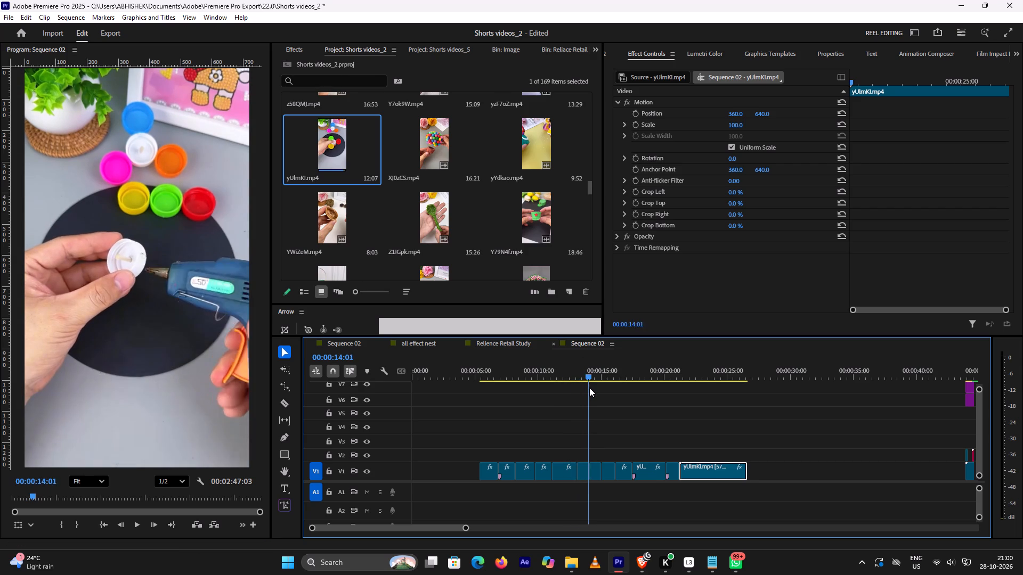
pyautogui.moveTo(589, 388); pyautogui.dragTo(604, 392)
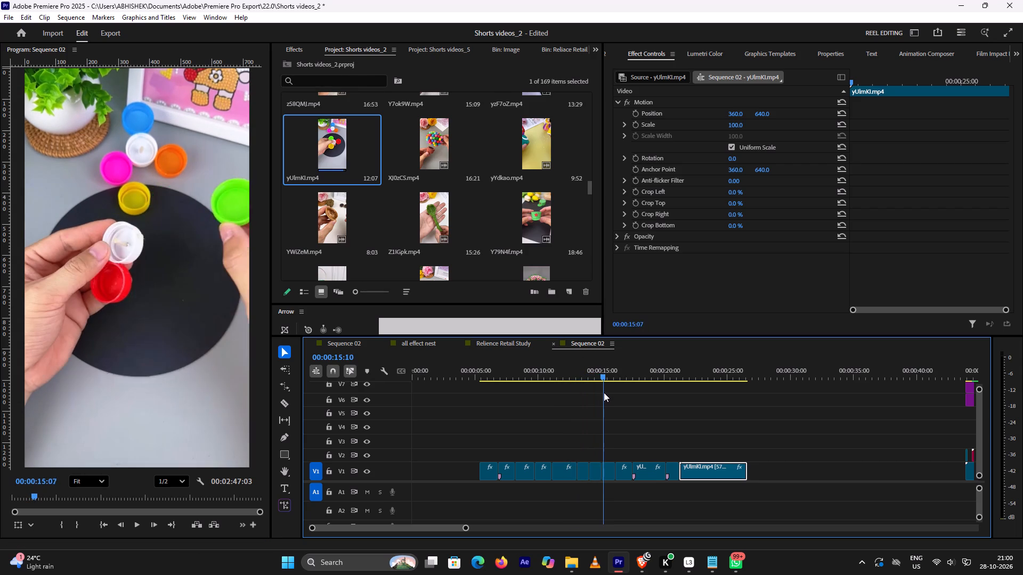
pyautogui.moveTo(604, 392); pyautogui.dragTo(615, 392)
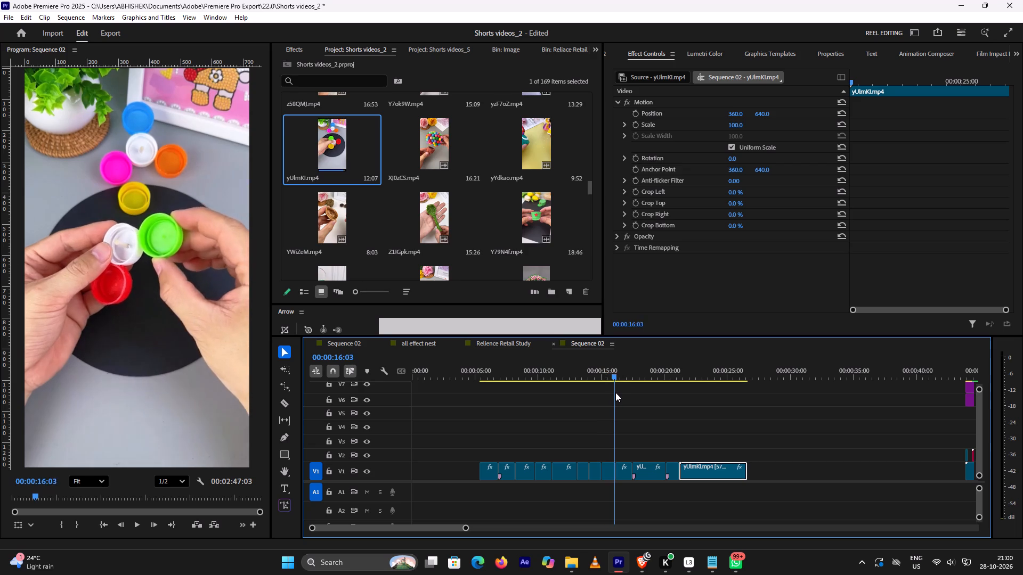
pyautogui.moveTo(615, 392); pyautogui.dragTo(622, 393)
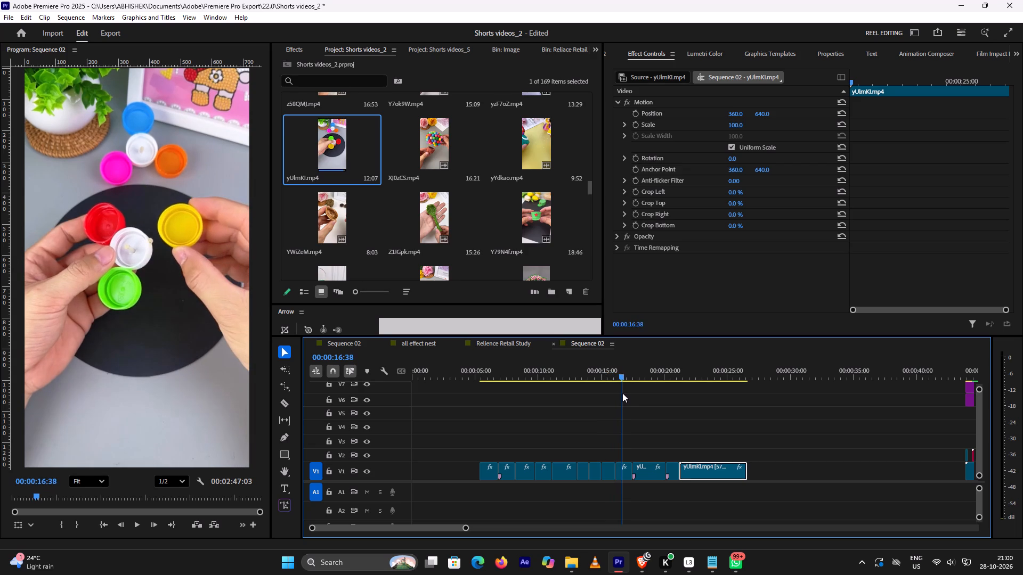
pyautogui.moveTo(622, 393); pyautogui.dragTo(633, 392)
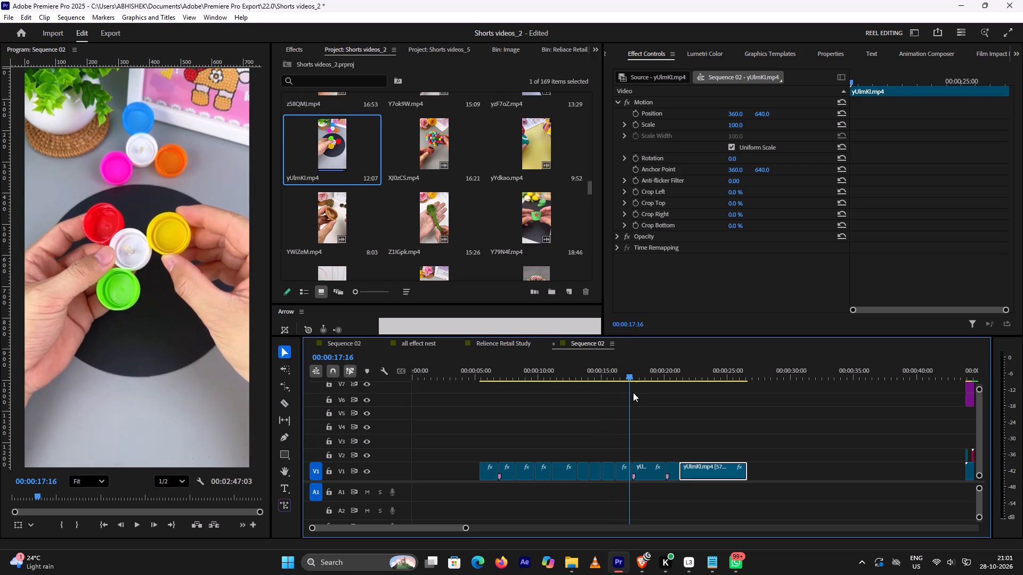
pyautogui.moveTo(633, 392); pyautogui.dragTo(628, 397)
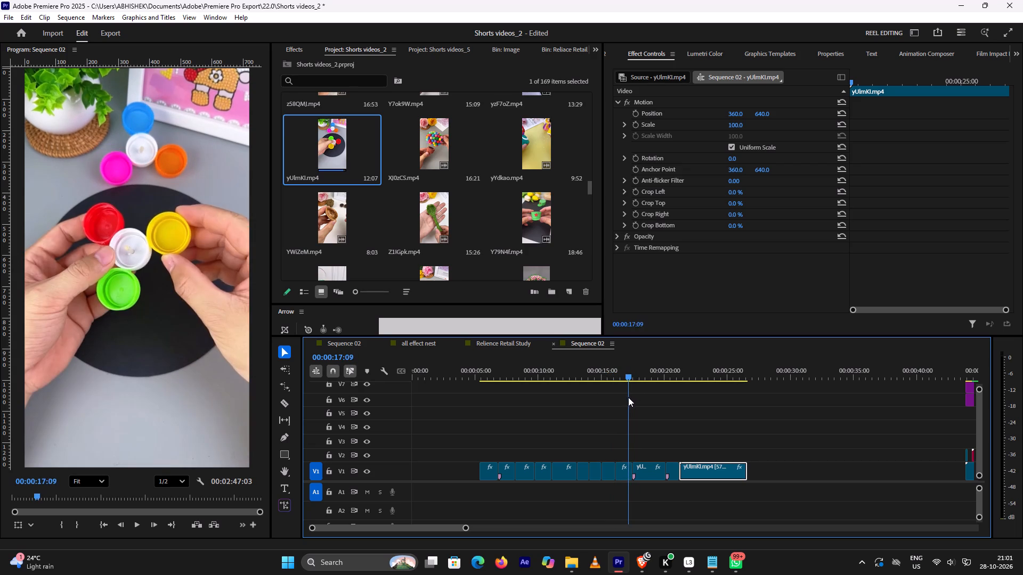
pyautogui.moveTo(628, 397); pyautogui.dragTo(626, 399)
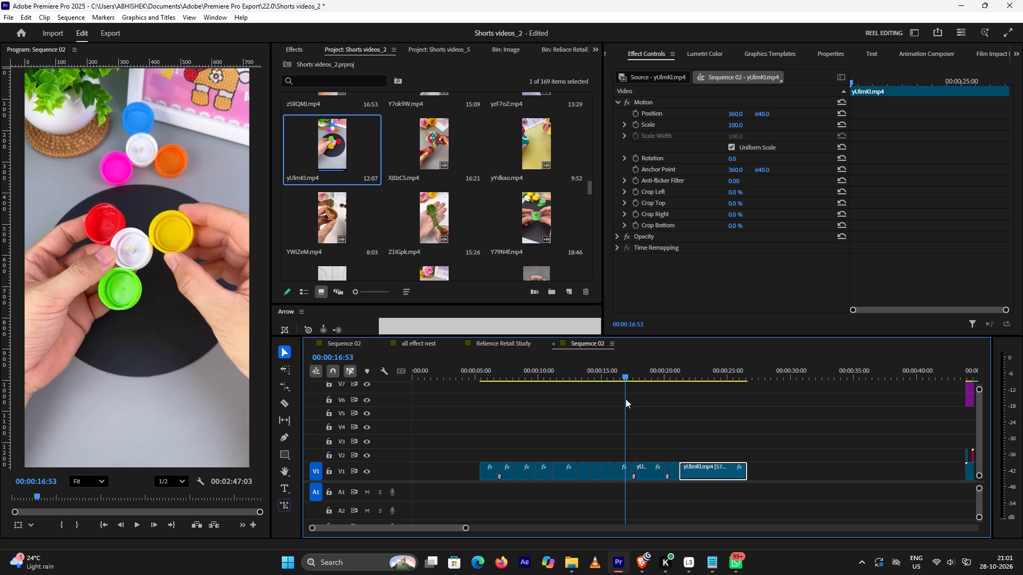
pyautogui.moveTo(626, 399); pyautogui.dragTo(641, 403)
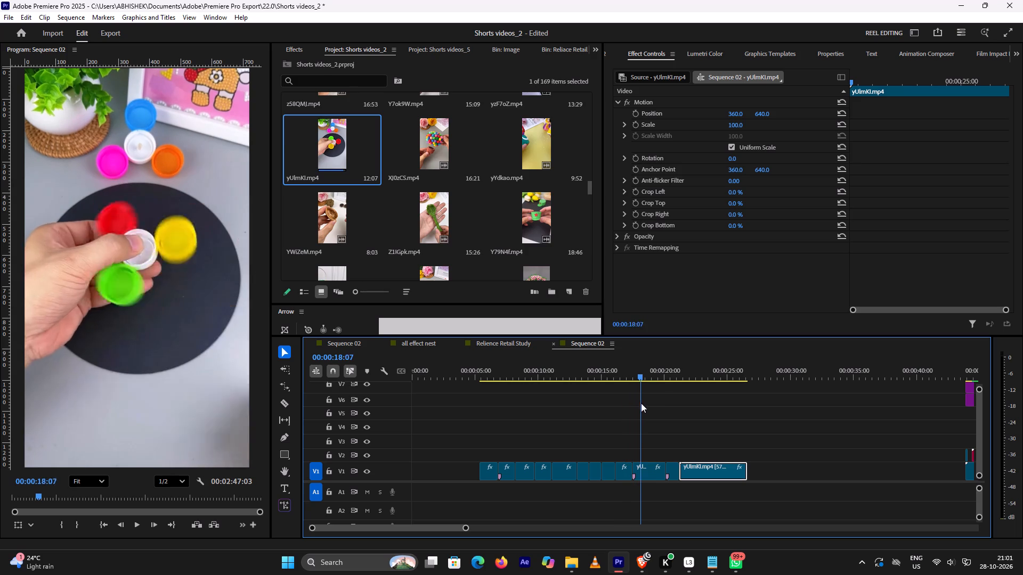
pyautogui.moveTo(641, 403); pyautogui.dragTo(661, 409)
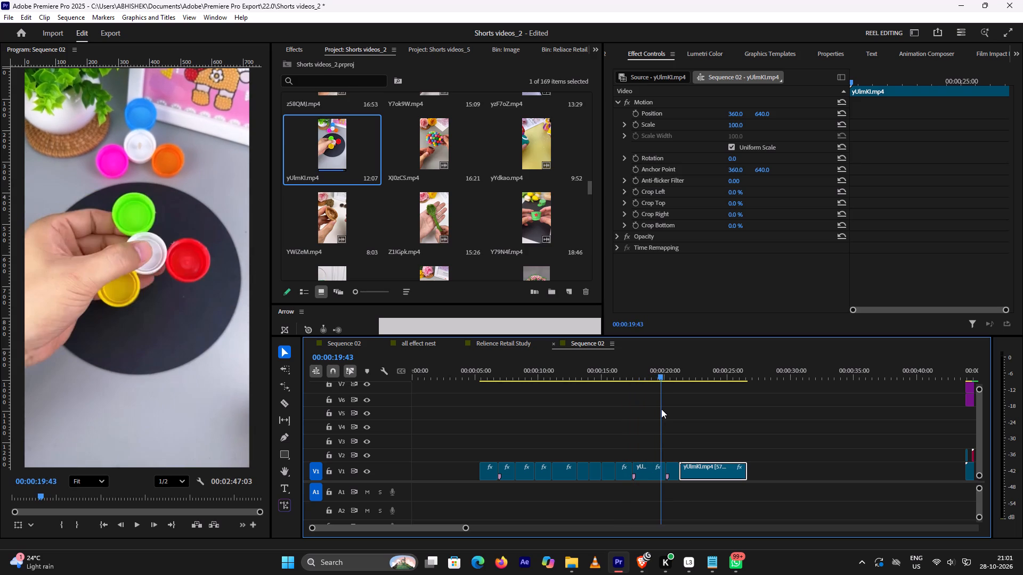
pyautogui.moveTo(661, 409); pyautogui.dragTo(675, 416)
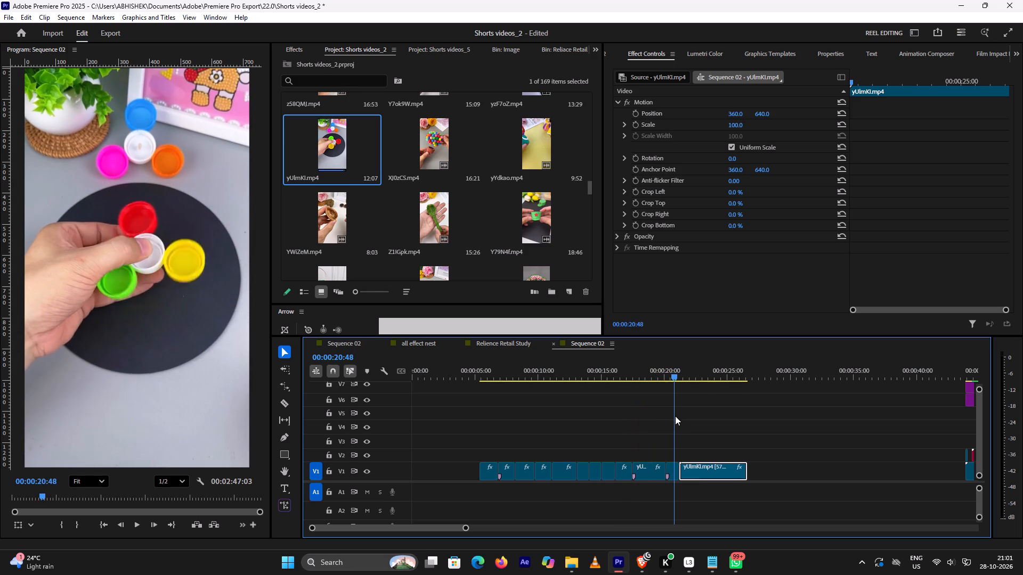
pyautogui.moveTo(675, 416); pyautogui.dragTo(519, 411)
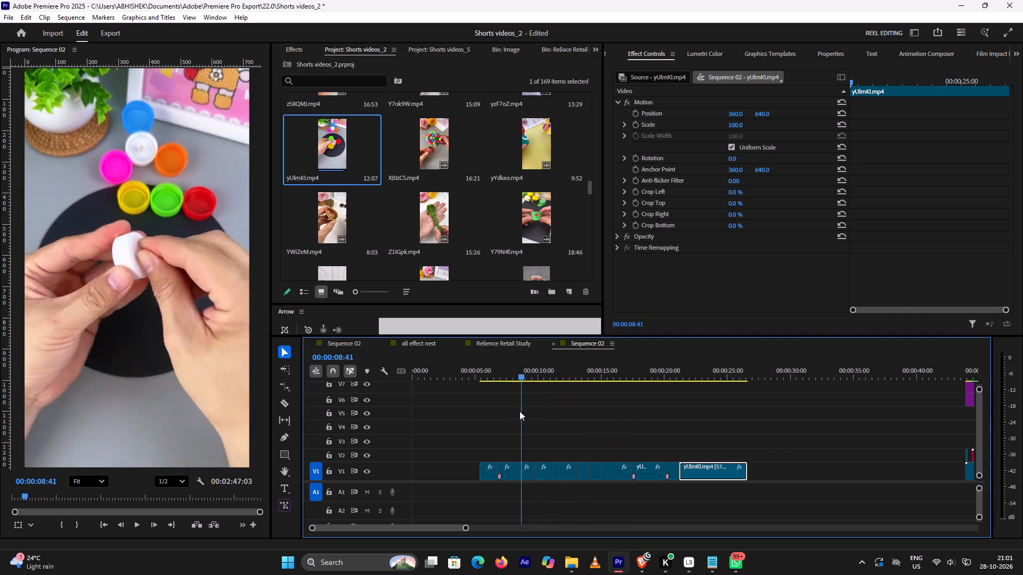
pyautogui.moveTo(519, 411); pyautogui.dragTo(499, 402)
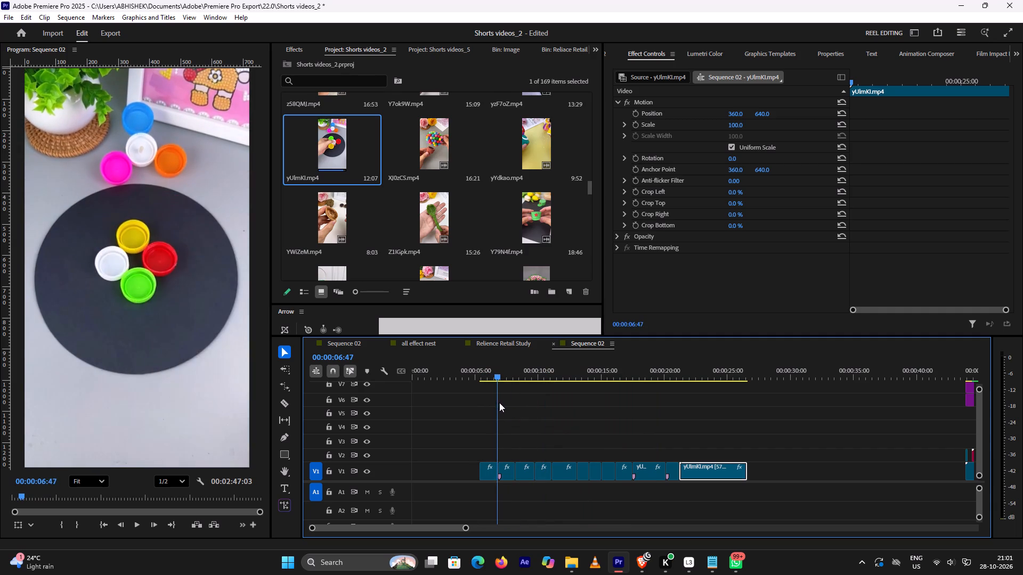
pyautogui.moveTo(499, 402); pyautogui.dragTo(481, 414)
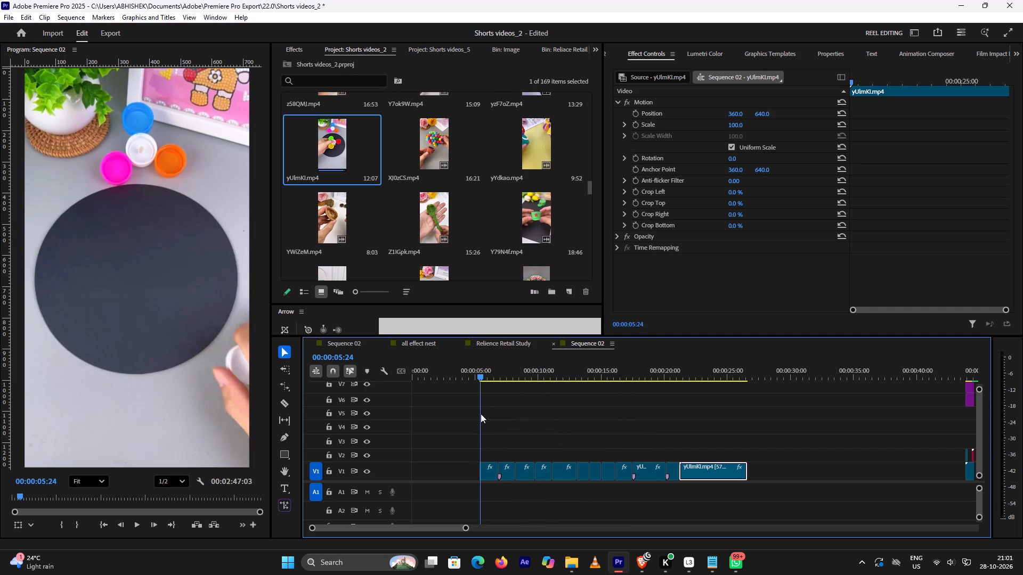
pyautogui.moveTo(481, 414); pyautogui.dragTo(494, 414)
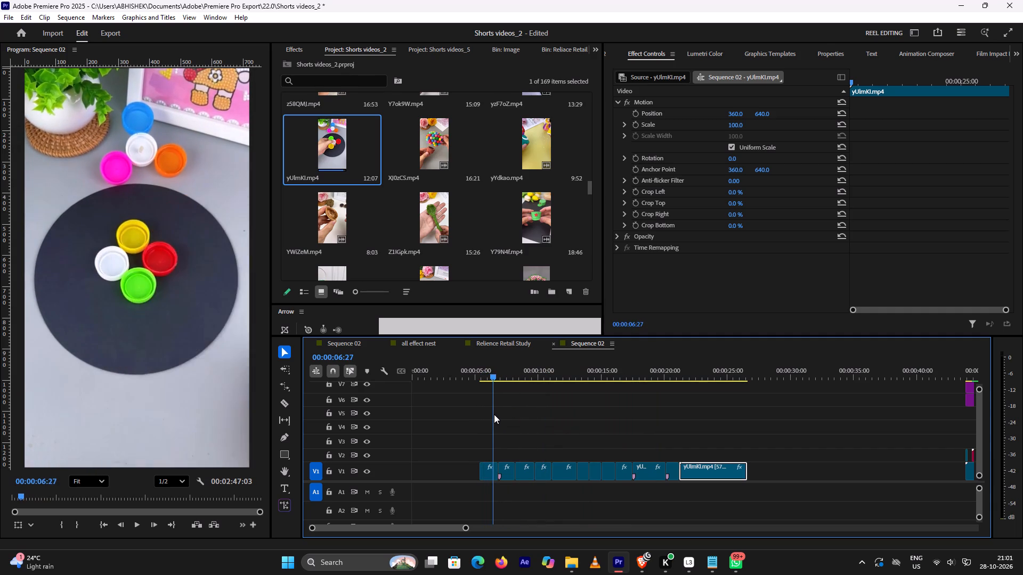
# Examine the opening yUlmKl.mp4 shot of four caps on the black circle and the cap-gluing shots that follow it.
pyautogui.moveTo(494, 414); pyautogui.dragTo(507, 418)
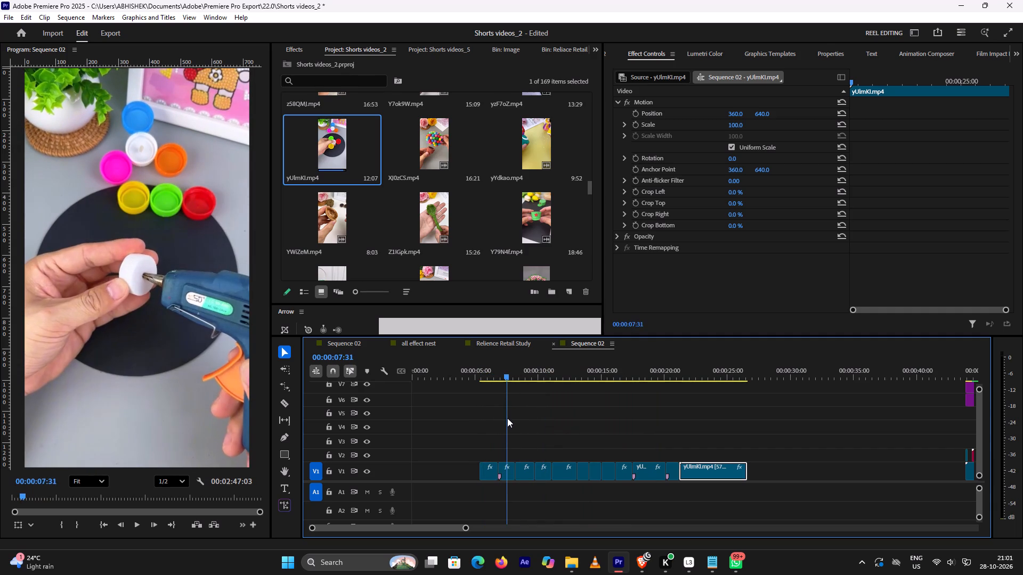
pyautogui.moveTo(507, 418); pyautogui.dragTo(519, 420)
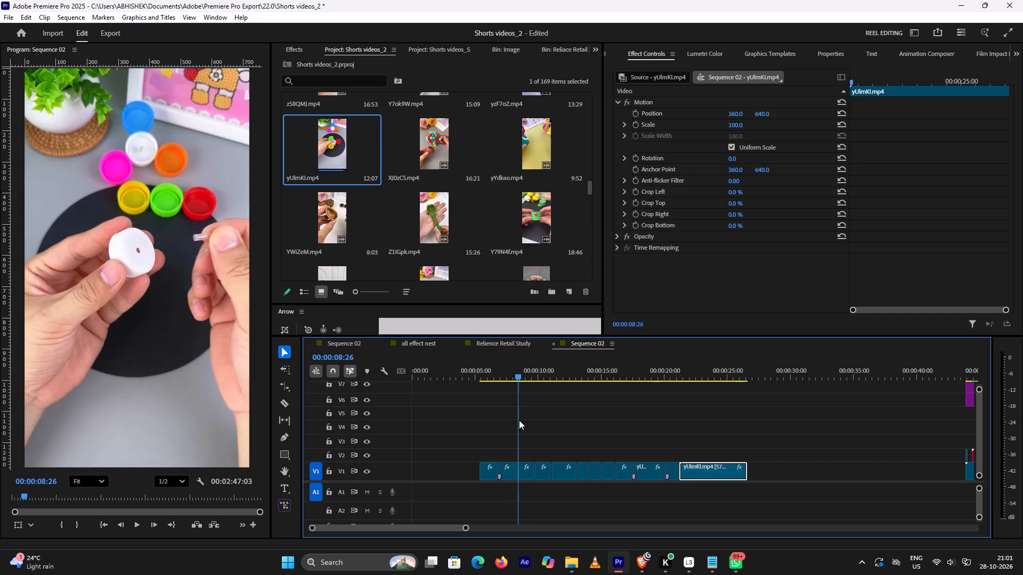
pyautogui.moveTo(519, 420); pyautogui.dragTo(519, 420)
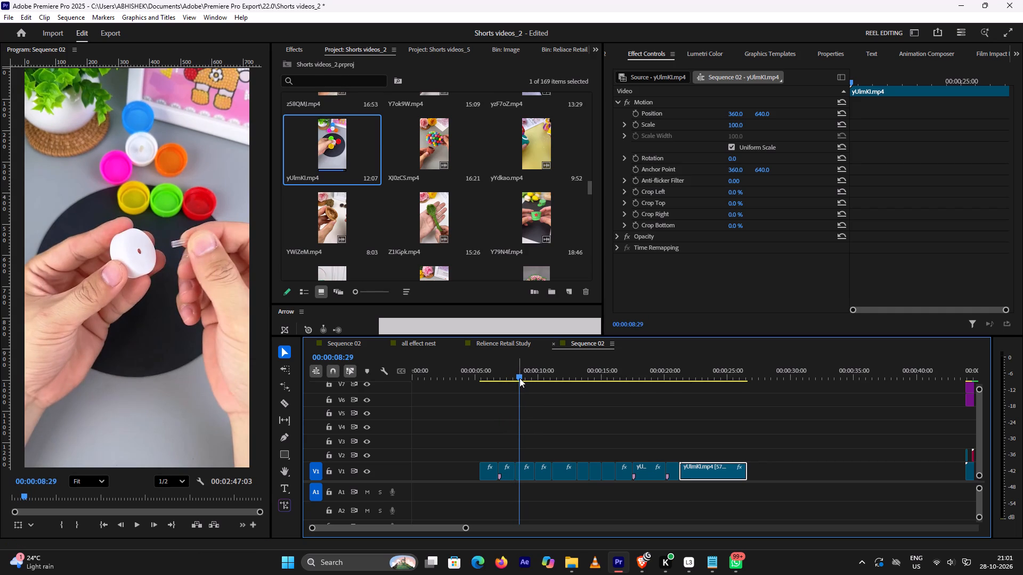
pyautogui.moveTo(519, 377); pyautogui.dragTo(484, 377)
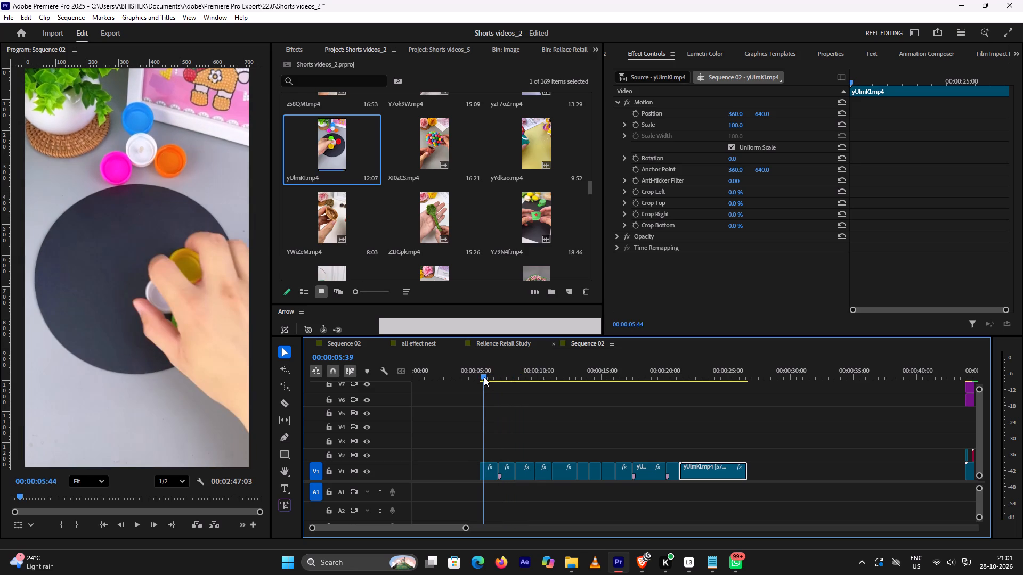
pyautogui.moveTo(484, 377); pyautogui.dragTo(489, 377)
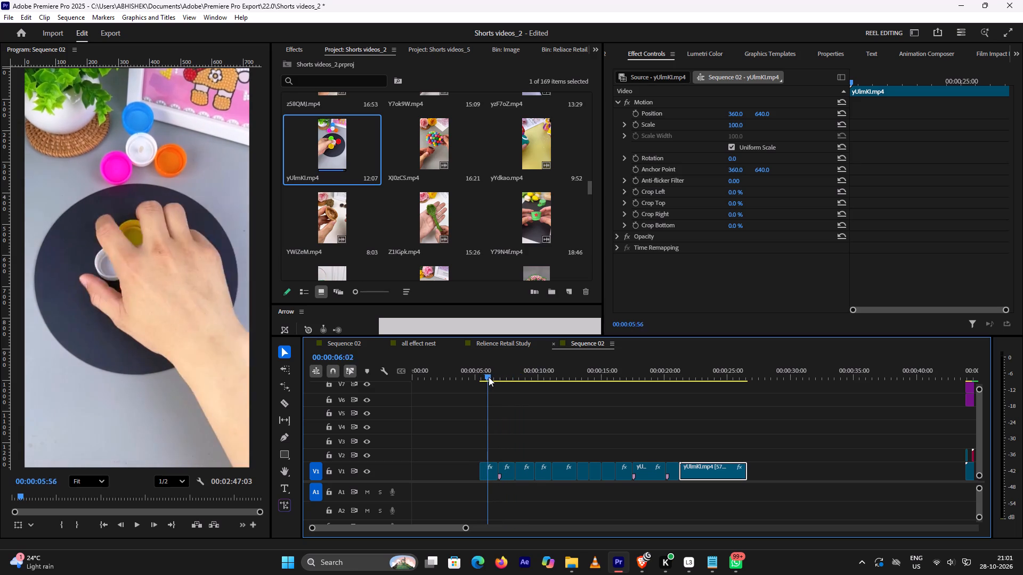
pyautogui.moveTo(489, 377); pyautogui.dragTo(496, 380)
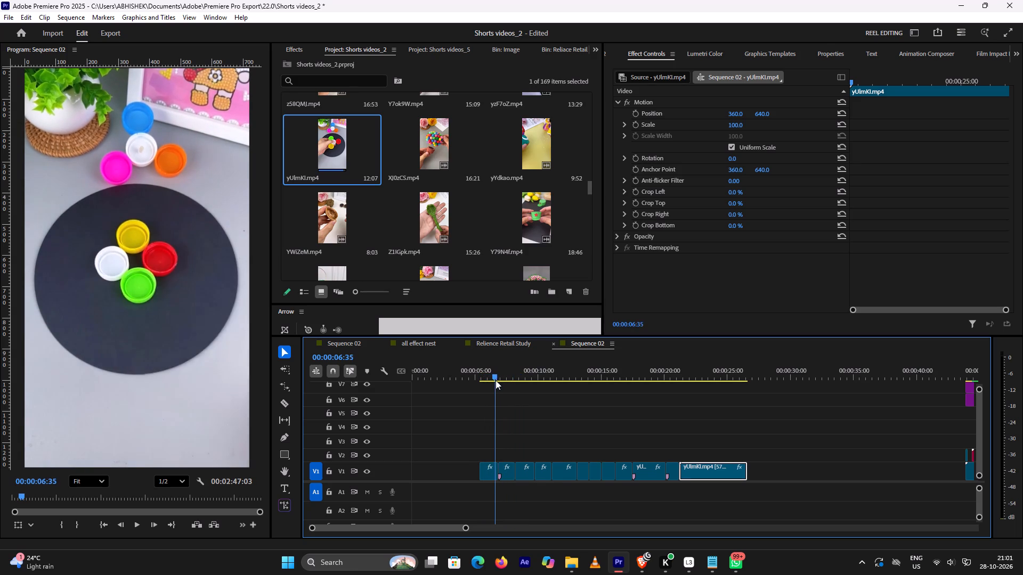
pyautogui.moveTo(496, 380); pyautogui.dragTo(496, 383)
pyautogui.moveTo(496, 383); pyautogui.dragTo(495, 384)
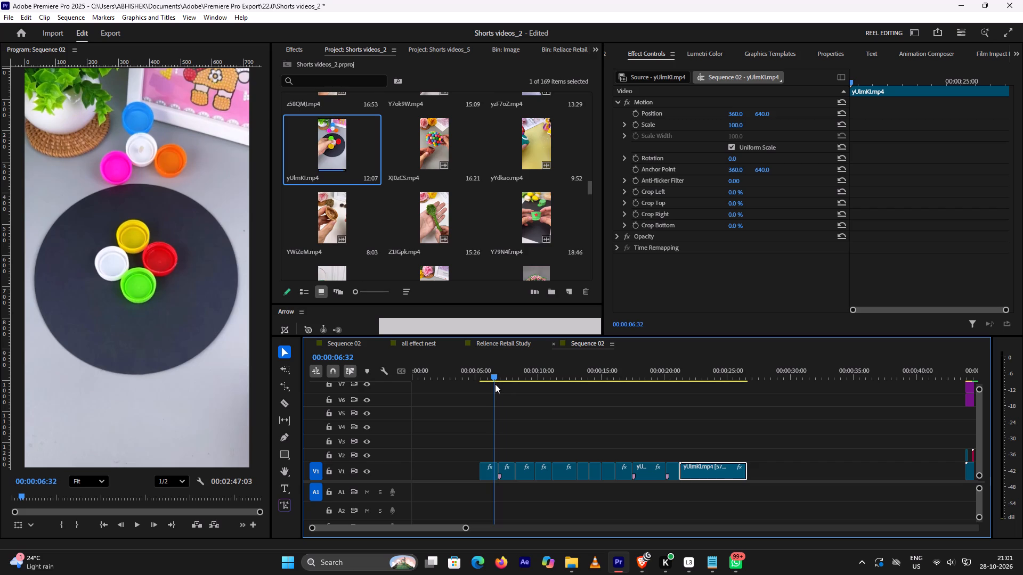
pyautogui.moveTo(495, 384); pyautogui.dragTo(487, 387)
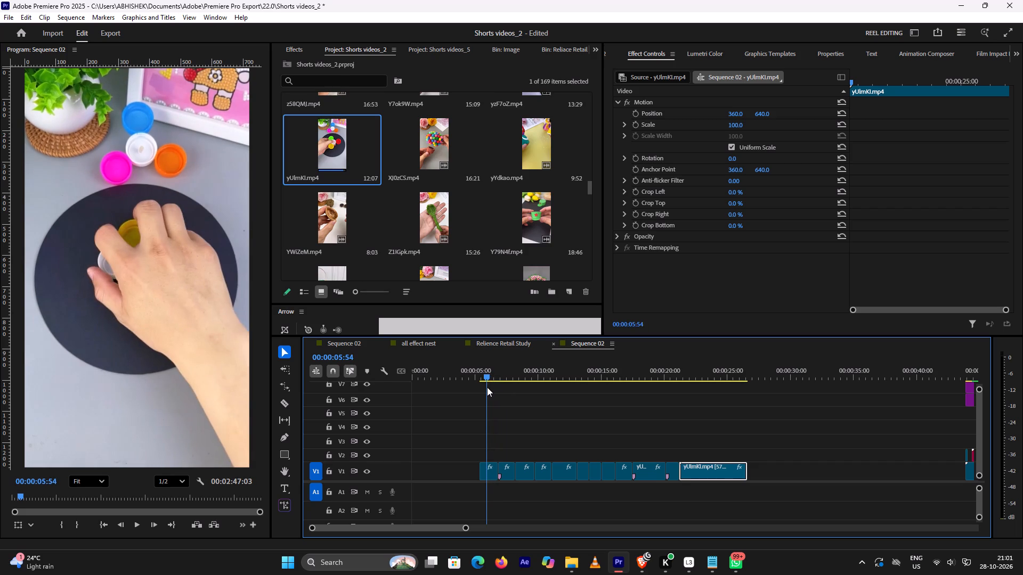
# Review the yUlmKl.mp4 segments on V1 from gluing the white cap at 00:00:07:01 through the closing shot of both spinners.
pyautogui.moveTo(487, 387); pyautogui.dragTo(501, 385)
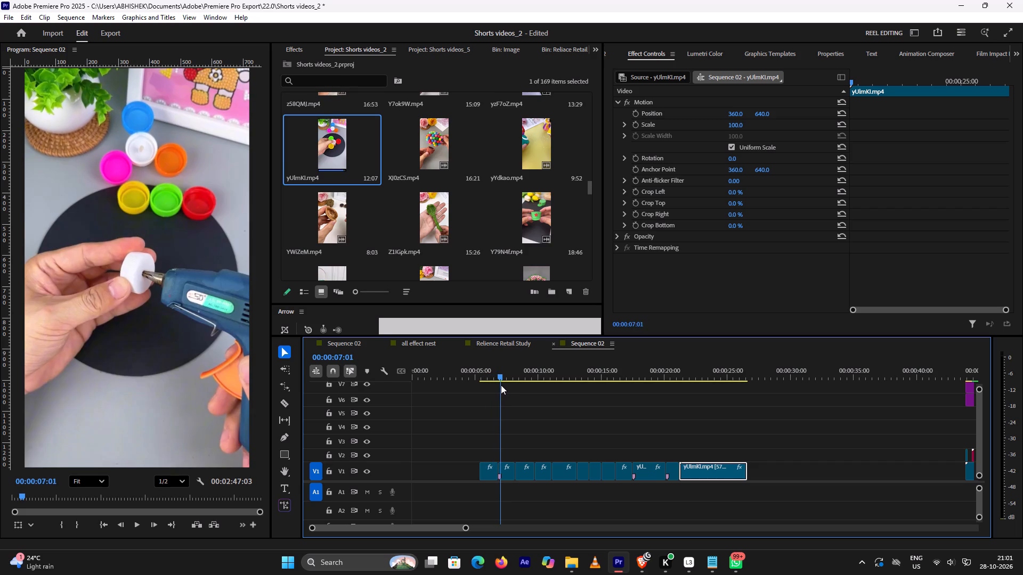
pyautogui.moveTo(501, 385); pyautogui.dragTo(521, 385)
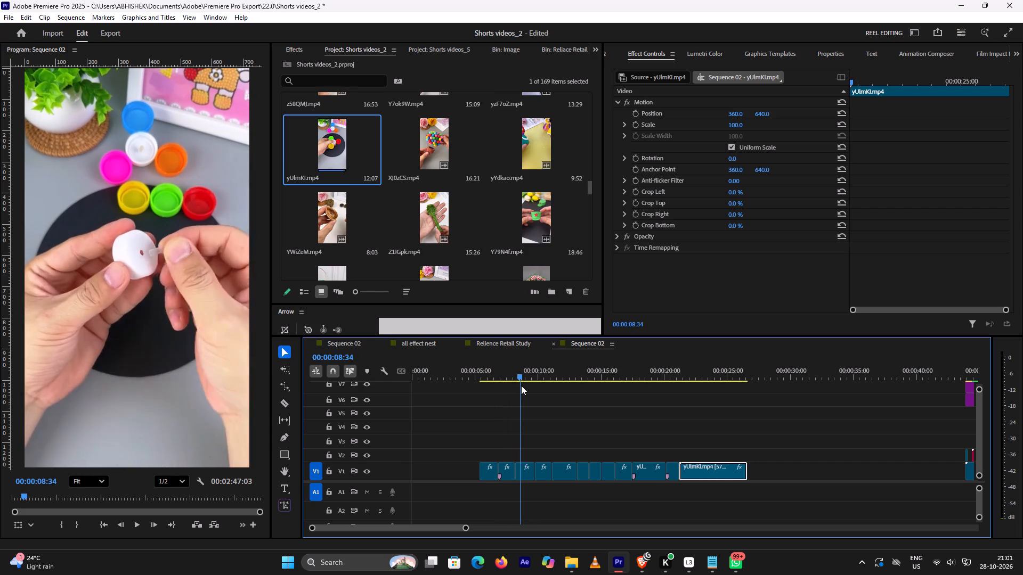
pyautogui.moveTo(521, 385); pyautogui.dragTo(539, 387)
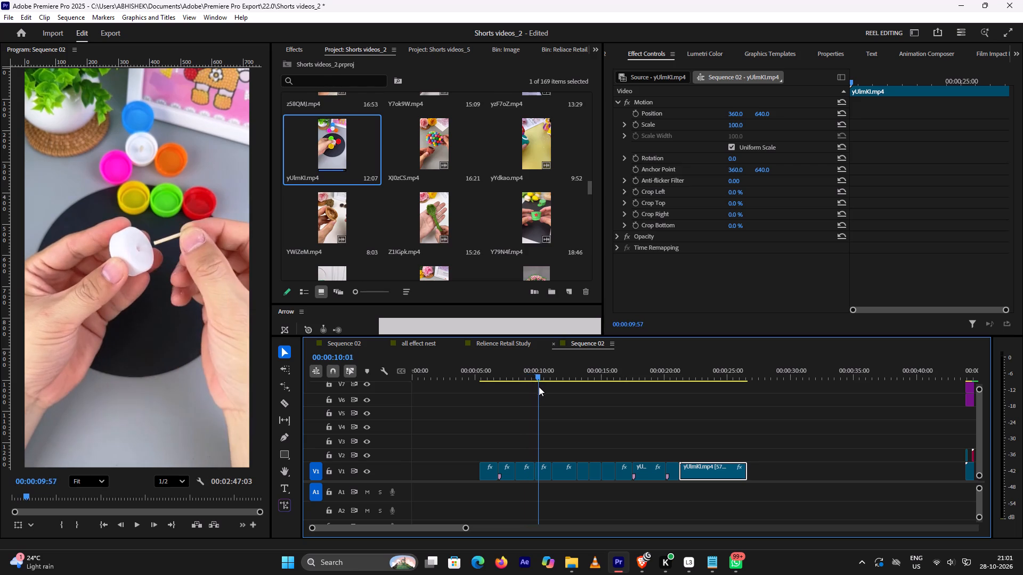
pyautogui.moveTo(539, 387); pyautogui.dragTo(558, 390)
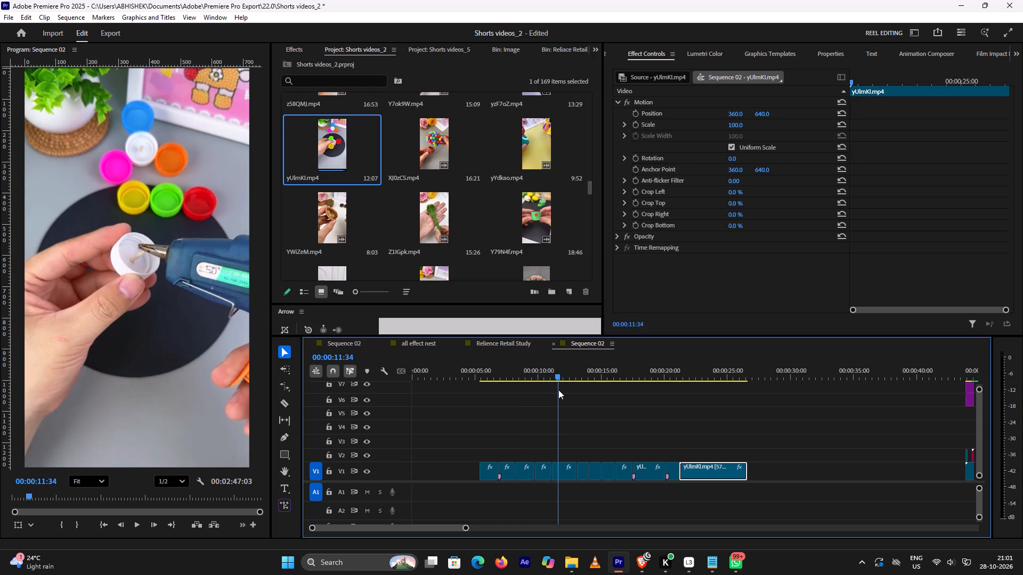
pyautogui.moveTo(558, 390); pyautogui.dragTo(577, 391)
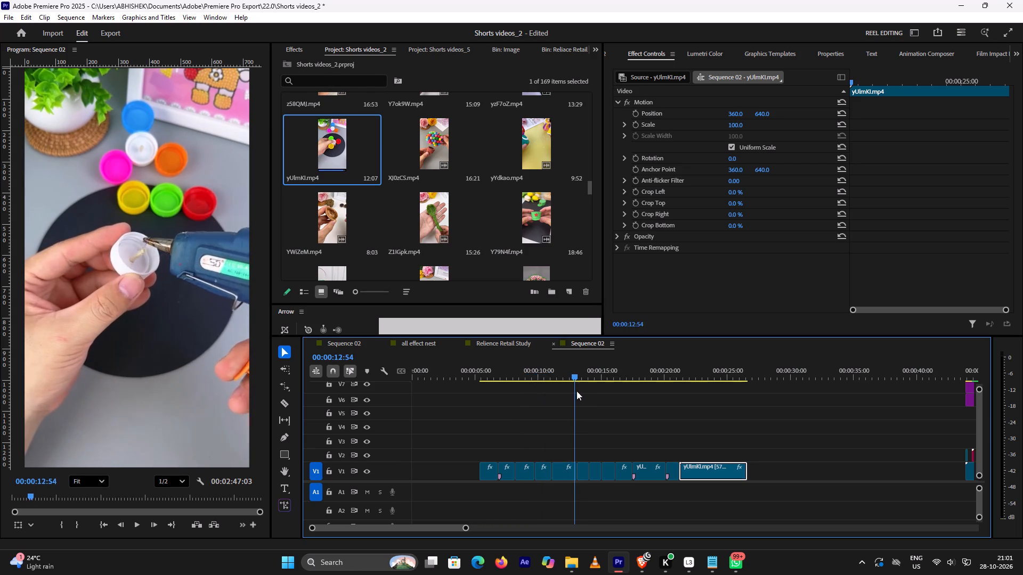
pyautogui.moveTo(577, 391); pyautogui.dragTo(598, 397)
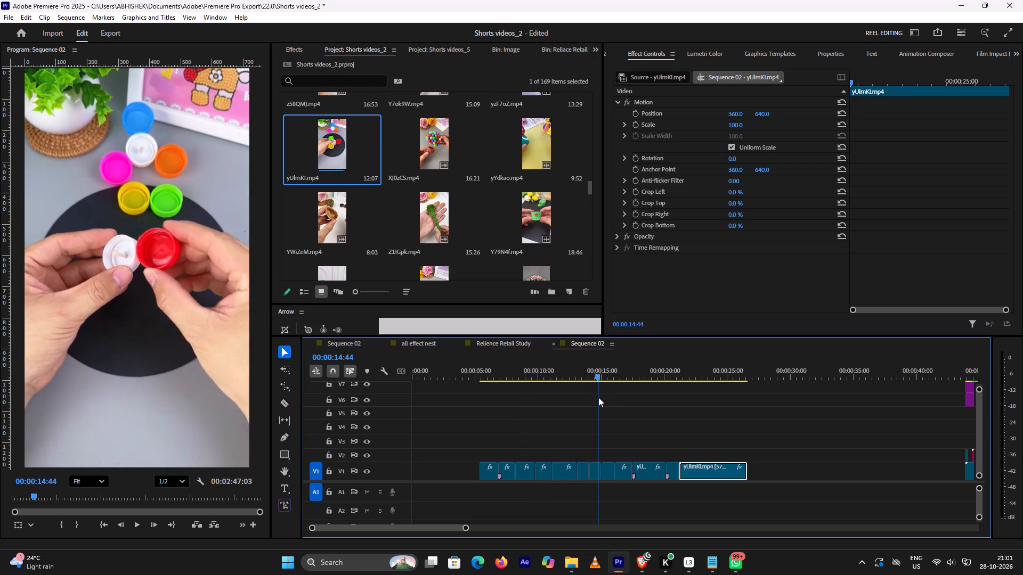
pyautogui.moveTo(598, 397); pyautogui.dragTo(623, 397)
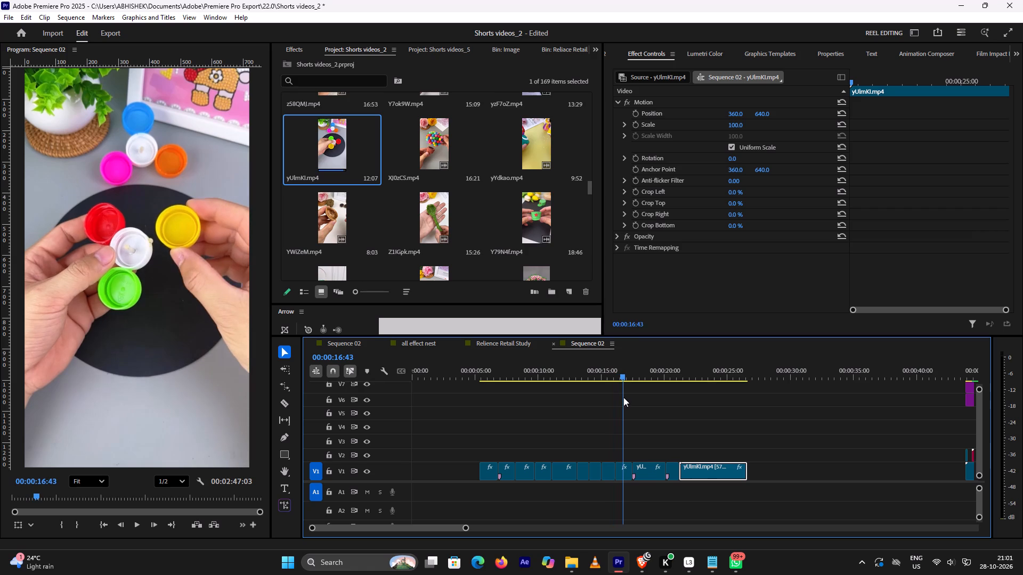
pyautogui.moveTo(623, 397); pyautogui.dragTo(635, 391)
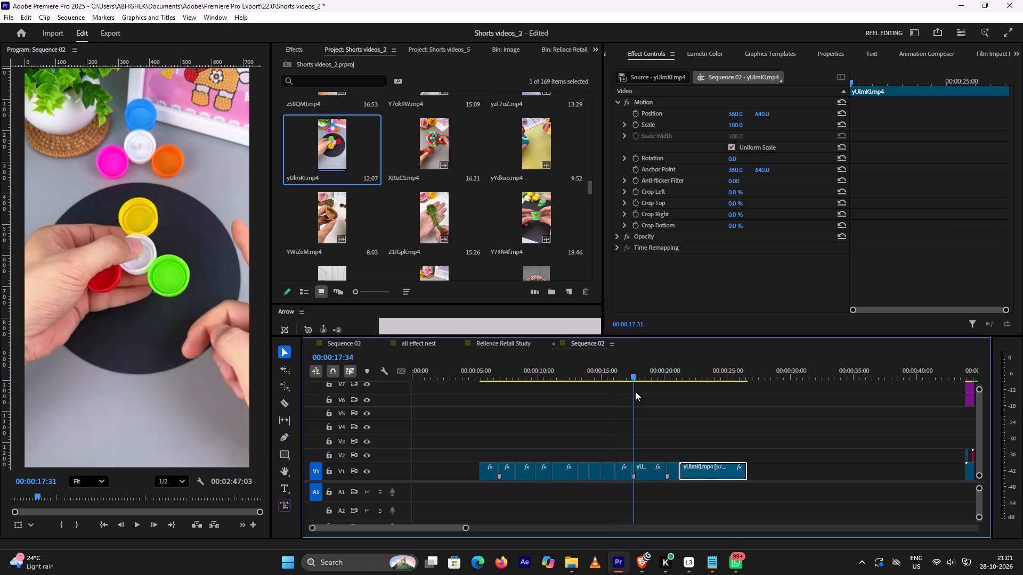
pyautogui.moveTo(635, 391); pyautogui.dragTo(653, 382)
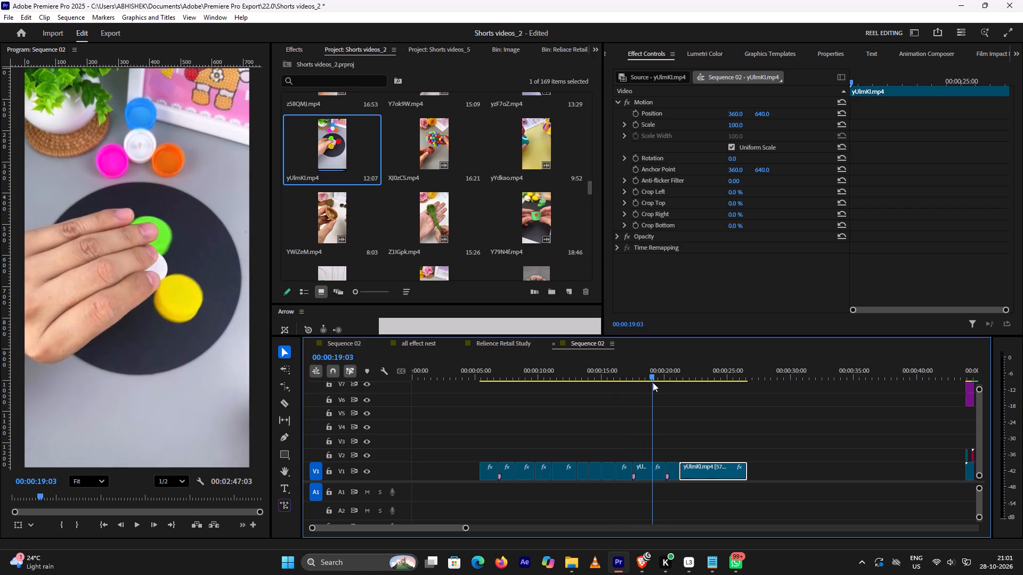
pyautogui.moveTo(653, 382); pyautogui.dragTo(667, 374)
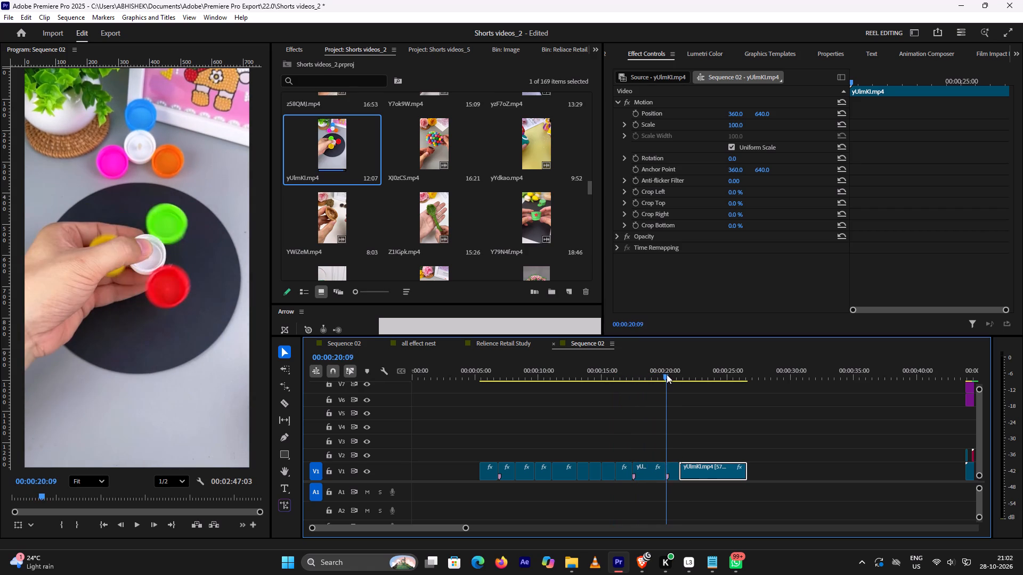
pyautogui.moveTo(667, 374); pyautogui.dragTo(686, 366)
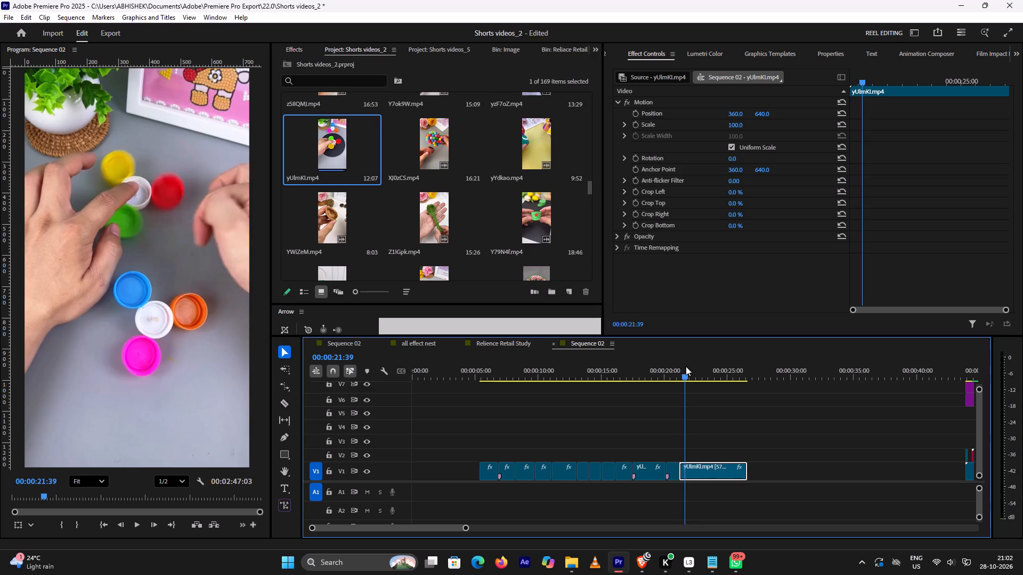
pyautogui.moveTo(686, 366); pyautogui.dragTo(705, 360)
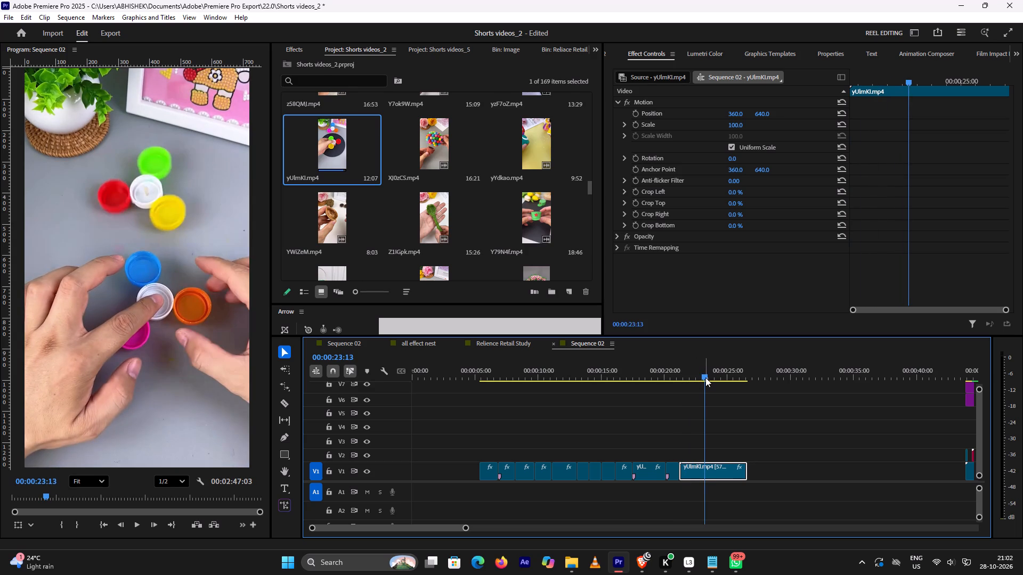
pyautogui.moveTo(705, 377); pyautogui.dragTo(690, 388)
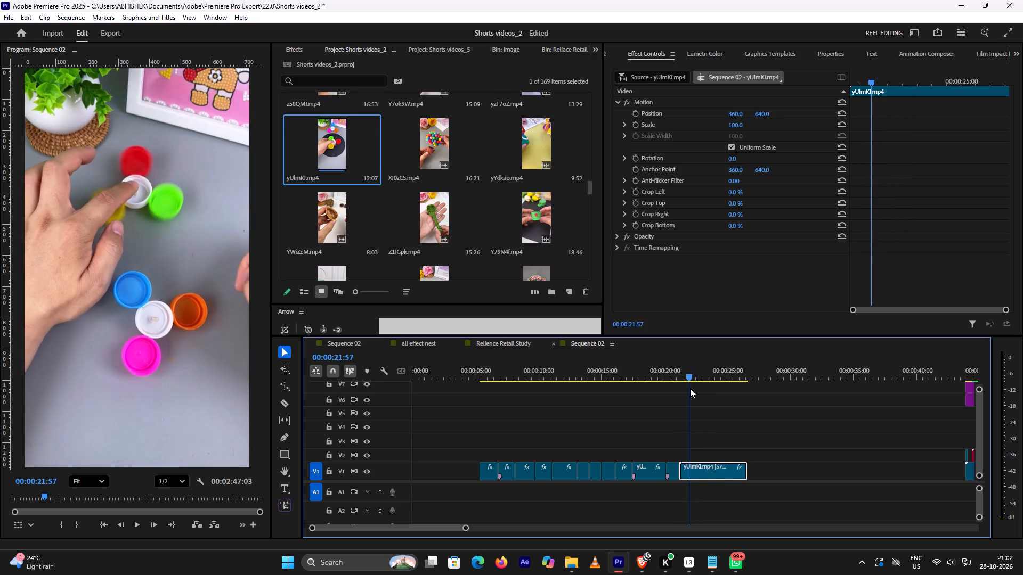
pyautogui.moveTo(690, 388); pyautogui.dragTo(716, 395)
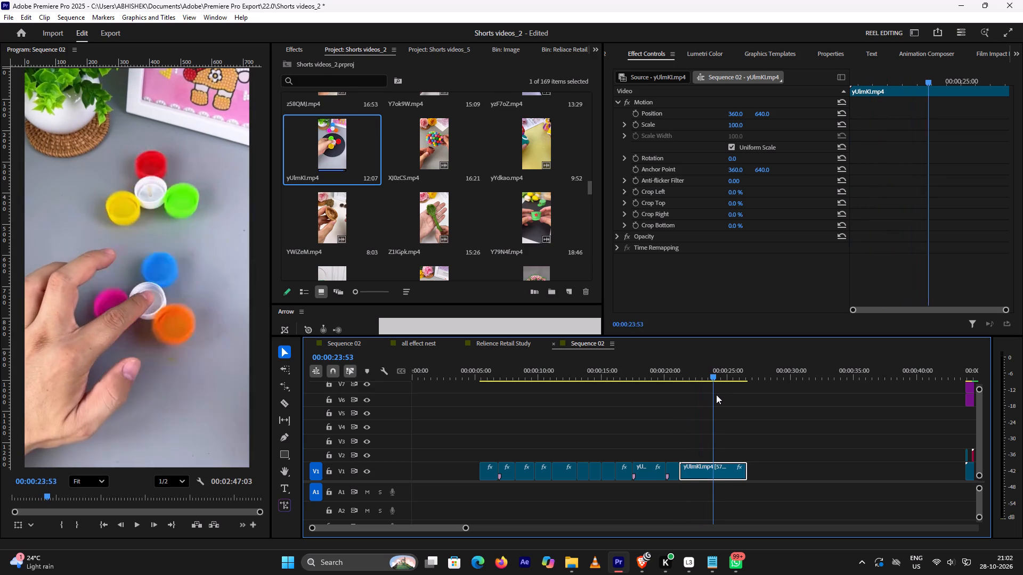
pyautogui.moveTo(716, 395); pyautogui.dragTo(713, 397)
# Move all the yUlmKl.mp4 segments on V1 together so that the first one starts at 00:00:00:00.
pyautogui.moveTo(481, 447); pyautogui.dragTo(751, 504)
pyautogui.moveTo(697, 473); pyautogui.dragTo(615, 477)
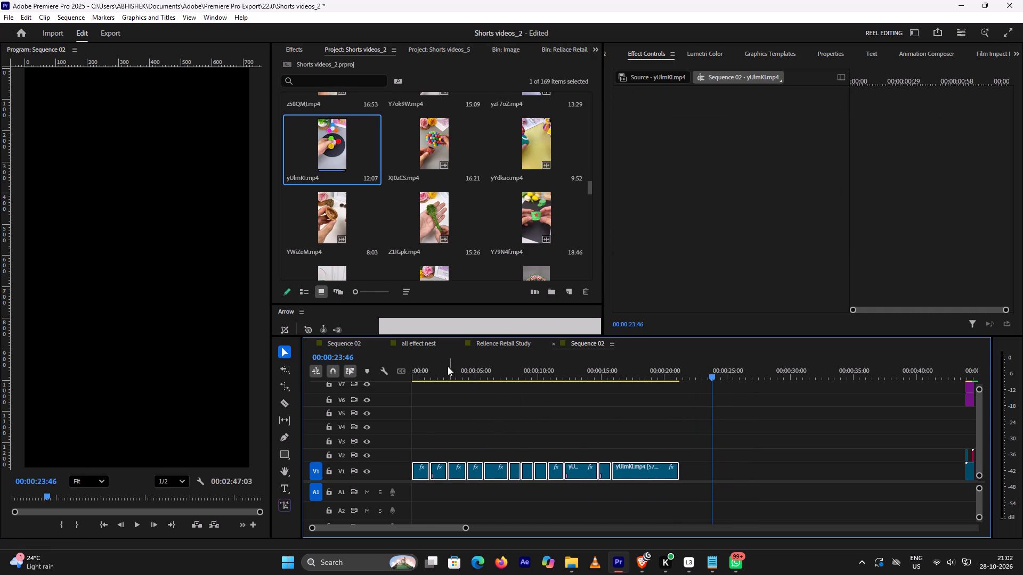
# Skim the moved yUlmKl.mp4 segments from the sequence start to the two-spinner shot and back.
pyautogui.click(427, 363)
pyautogui.moveTo(422, 374); pyautogui.dragTo(423, 380)
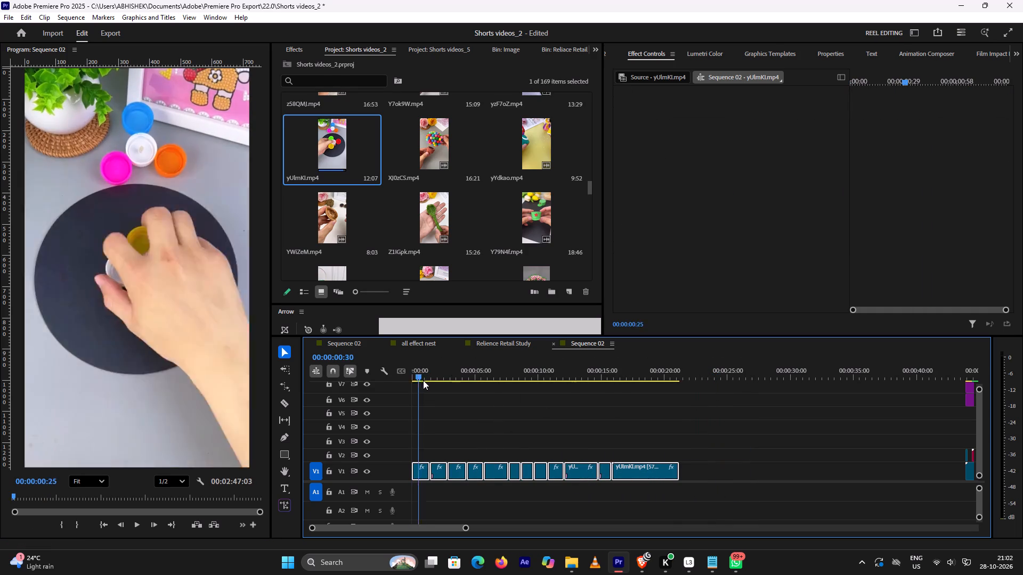
pyautogui.moveTo(423, 380); pyautogui.dragTo(604, 420)
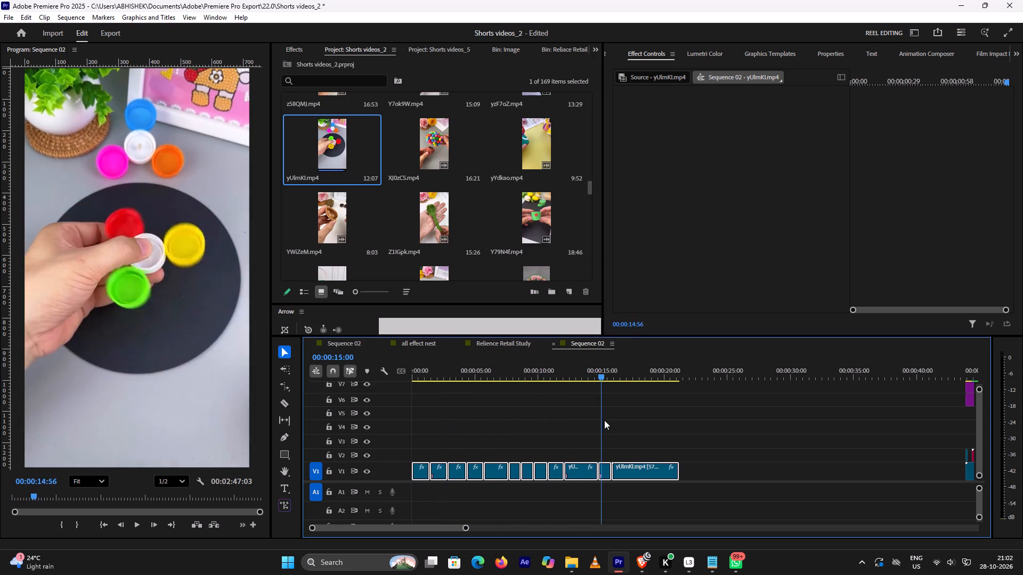
pyautogui.moveTo(604, 420); pyautogui.dragTo(644, 427)
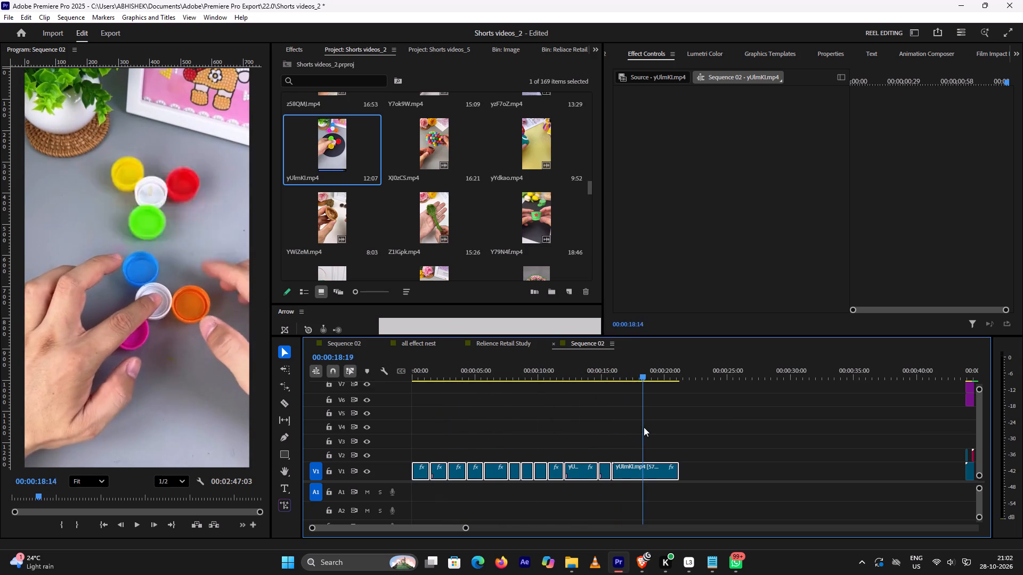
pyautogui.moveTo(644, 427); pyautogui.dragTo(553, 453)
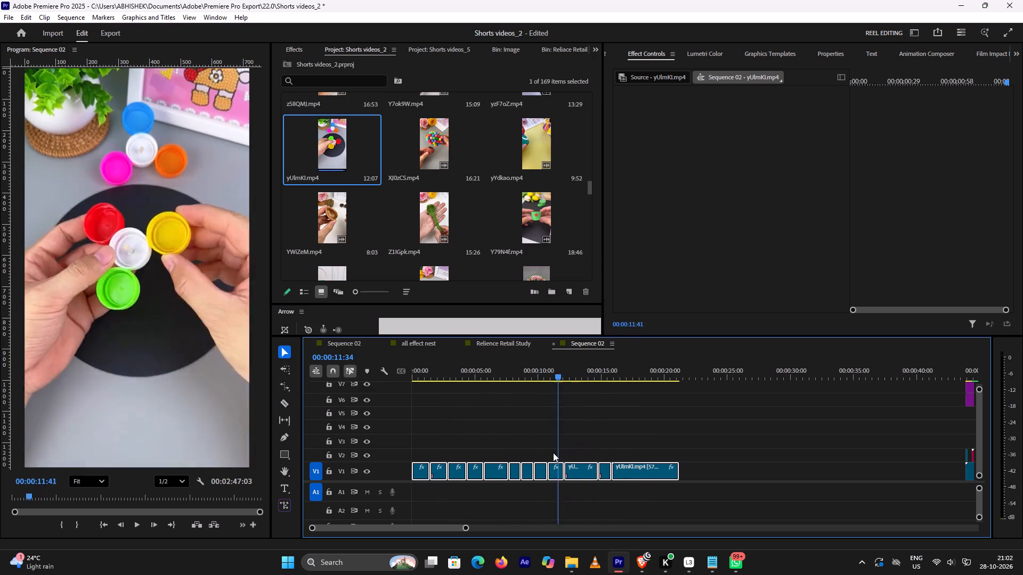
pyautogui.moveTo(553, 453); pyautogui.dragTo(417, 458)
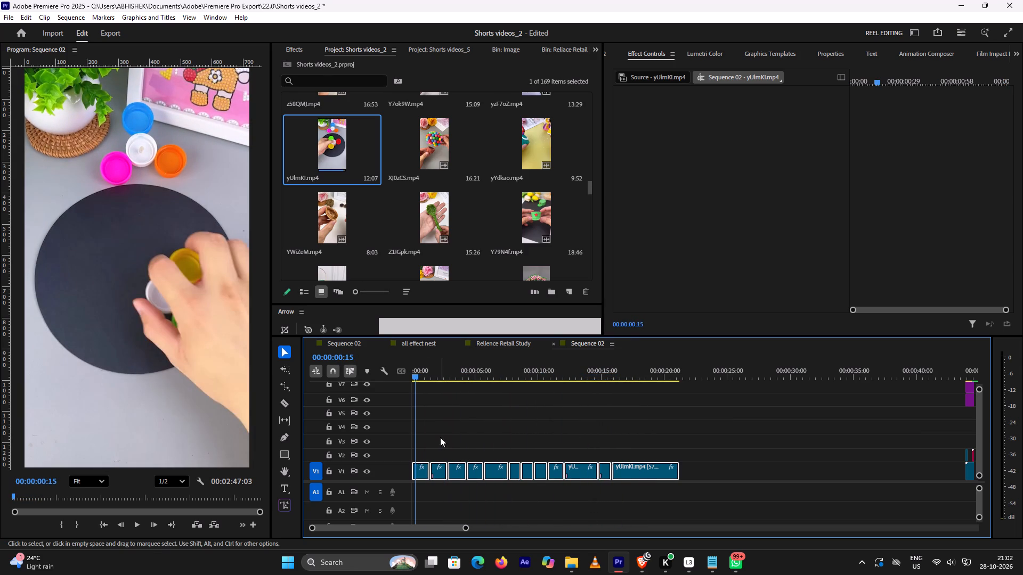
pyautogui.click(440, 437)
# Play back the opening yUlmKl.mp4 segments on V1, replaying the cut from the caps on the black circle to gluing the white cap.
pyautogui.click(425, 376)
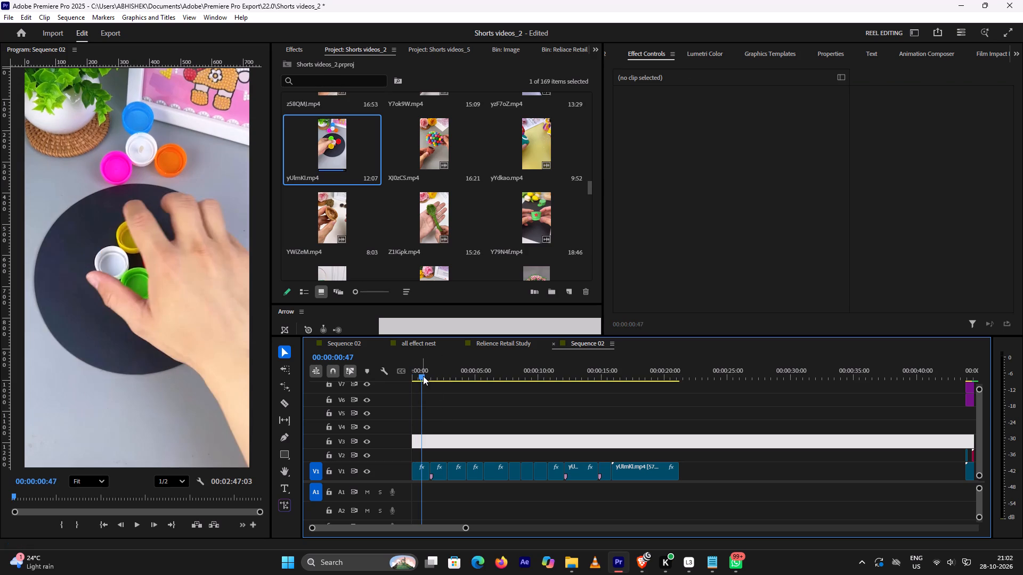
pyautogui.moveTo(423, 376); pyautogui.dragTo(405, 381)
pyautogui.press('space')
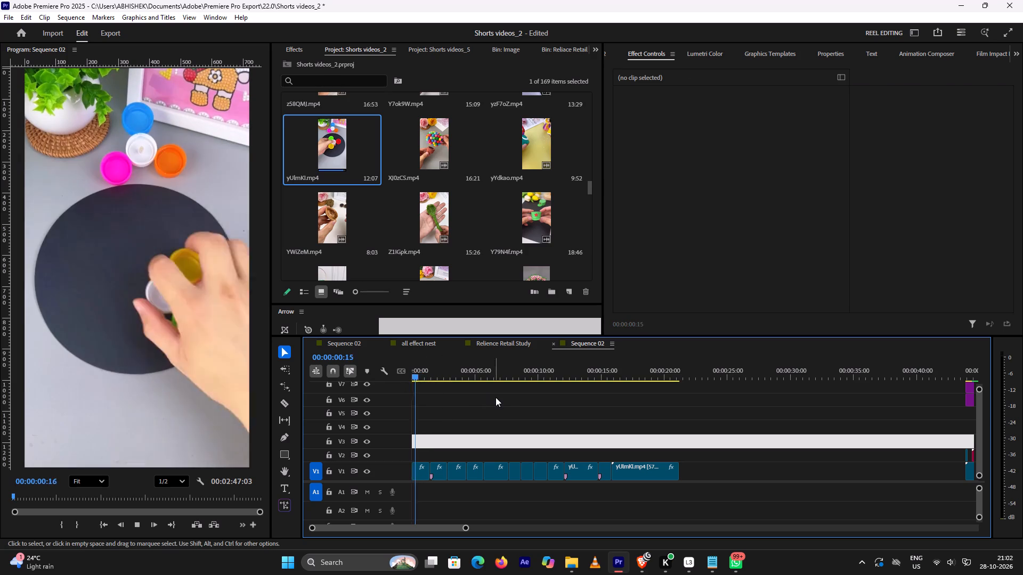
pyautogui.press('space')
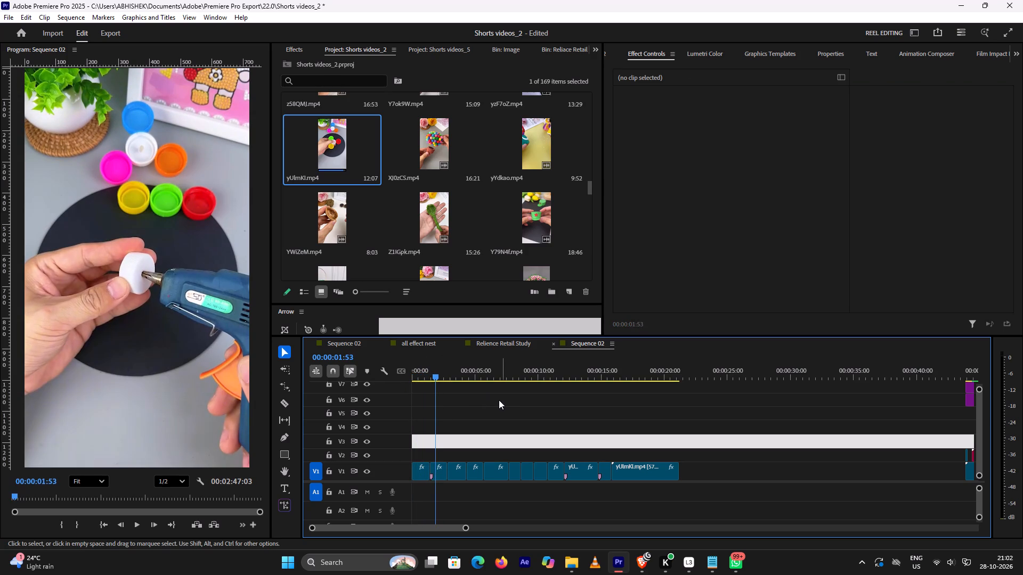
pyautogui.moveTo(437, 374); pyautogui.dragTo(428, 381)
pyautogui.press('space')
pyautogui.press('space')
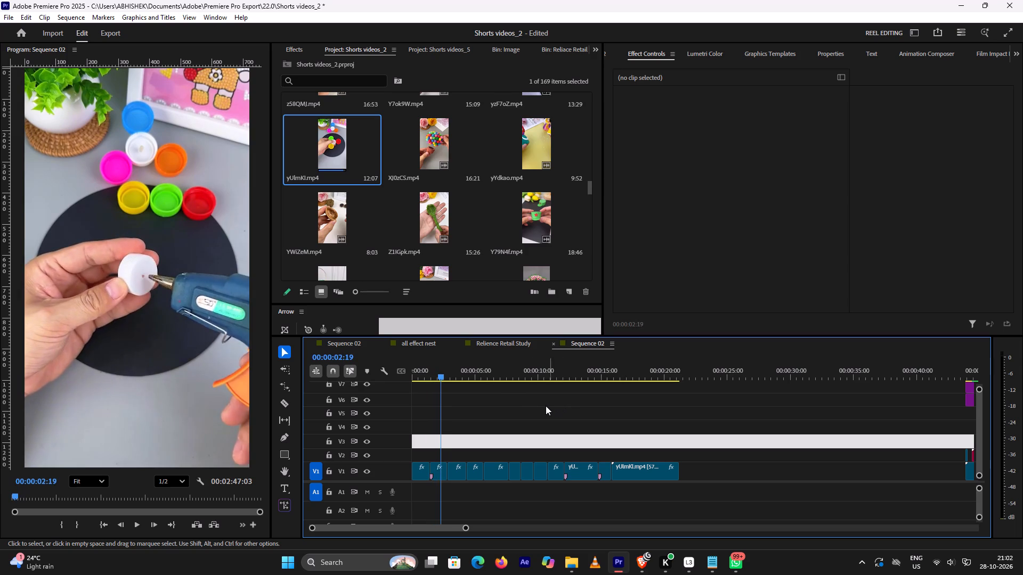
pyautogui.press('space')
pyautogui.press('space')
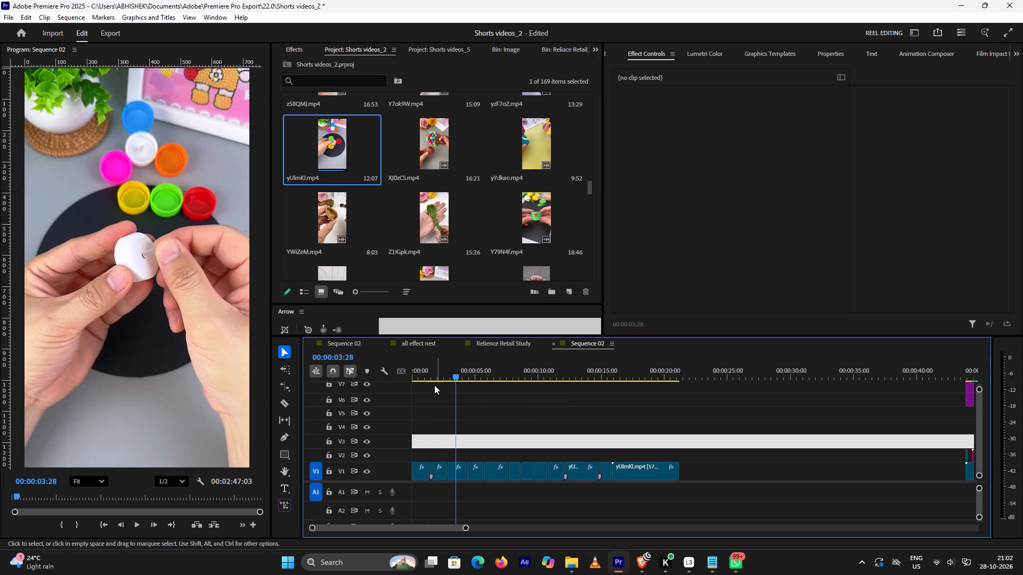
pyautogui.click(427, 373)
pyautogui.press('space')
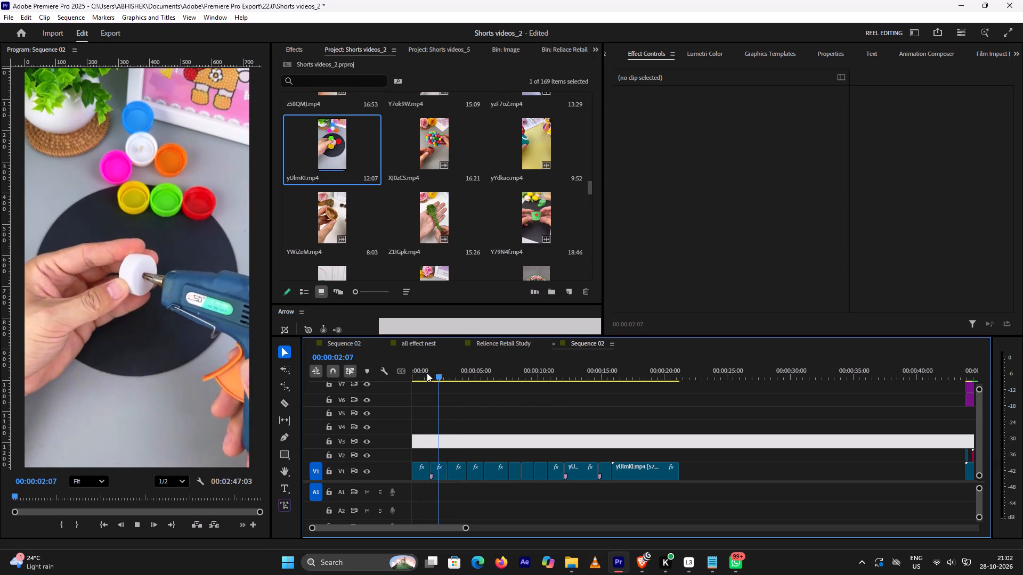
pyautogui.press('space')
pyautogui.click(428, 373)
pyautogui.press('space')
pyautogui.press('space')
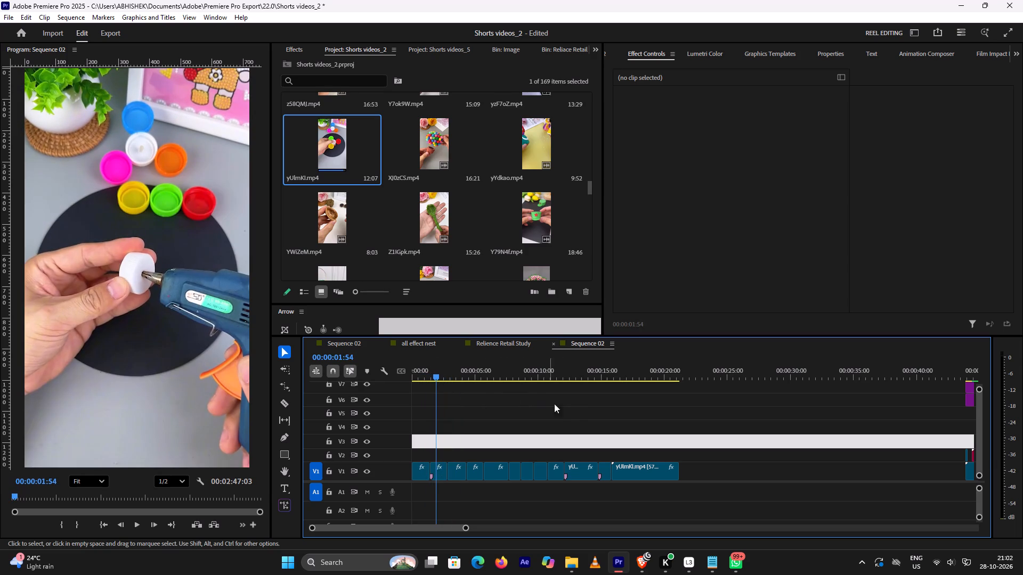
# Play the opening of the earlier red-paper craft edit starting around 00:00:44:01, examining its first cuts and the transition near 00:00:46:00.
pyautogui.keyDown('alt'); pyautogui.scroll(-6, 580, 414); pyautogui.keyUp('alt')
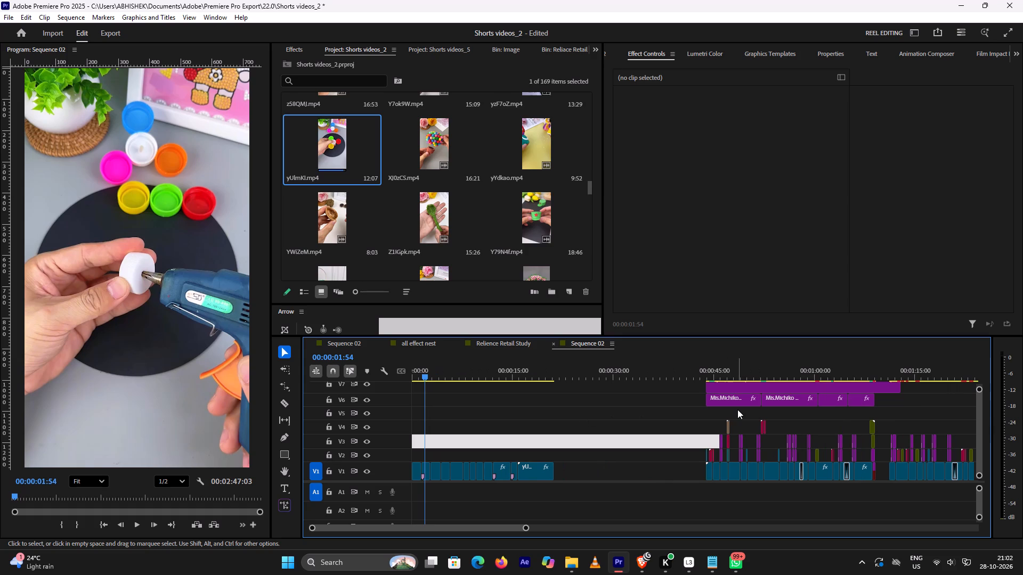
pyautogui.keyDown('alt'); pyautogui.scroll(5, 737, 409); pyautogui.keyUp('alt')
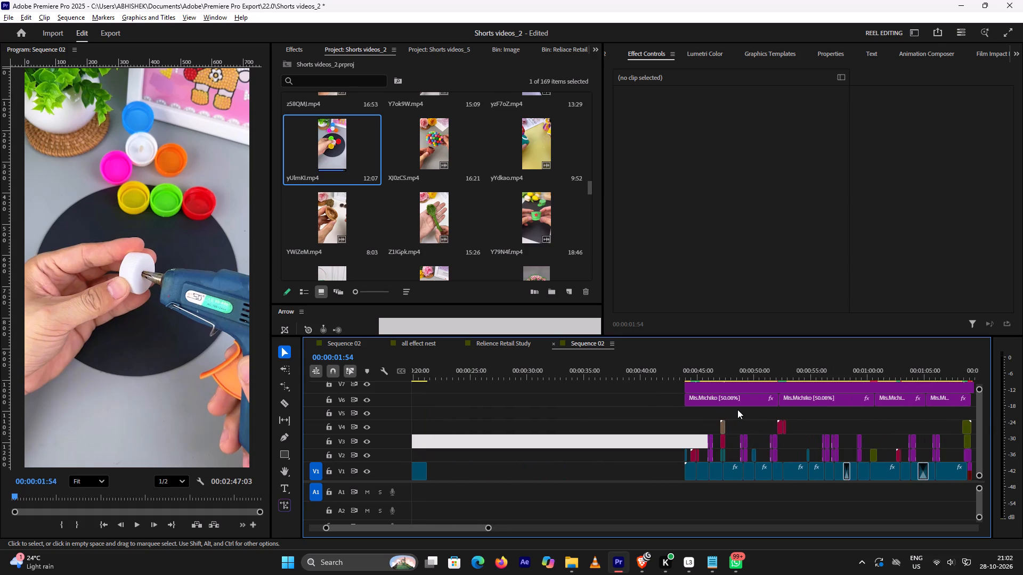
pyautogui.keyDown('alt'); pyautogui.scroll(5, 737, 409); pyautogui.keyUp('alt')
pyautogui.click(652, 368)
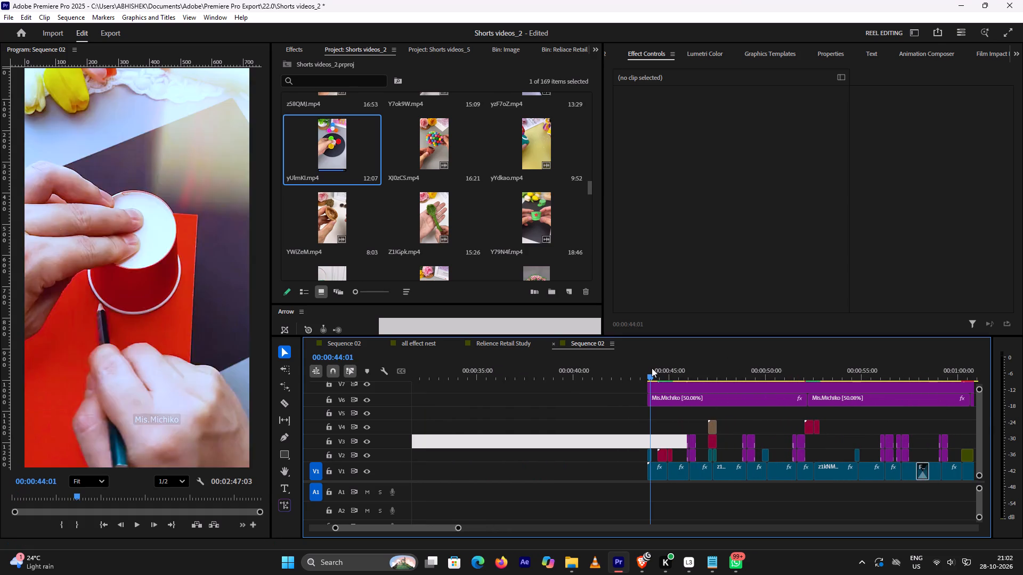
pyautogui.press('space')
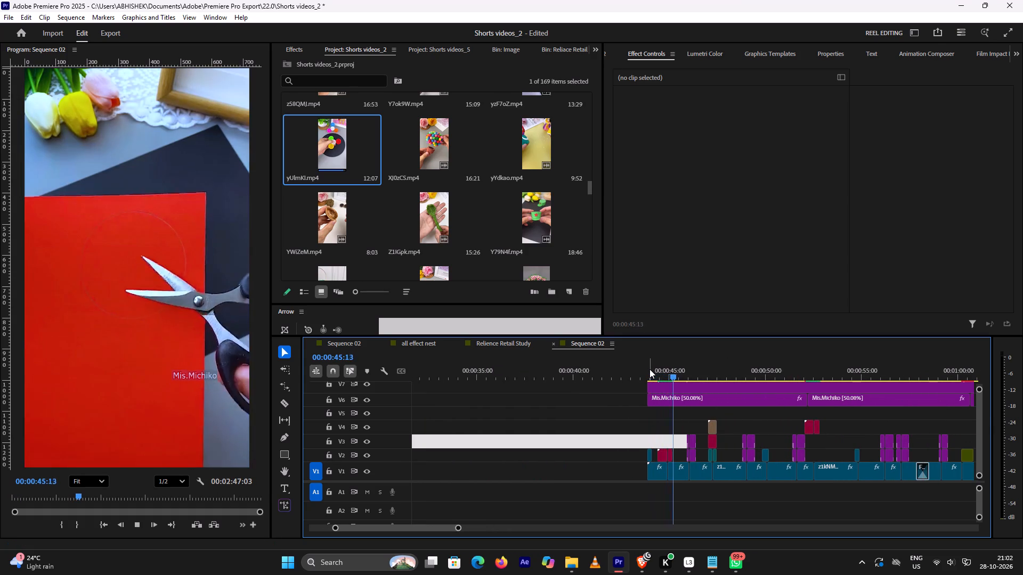
pyautogui.press('space')
pyautogui.press('space')
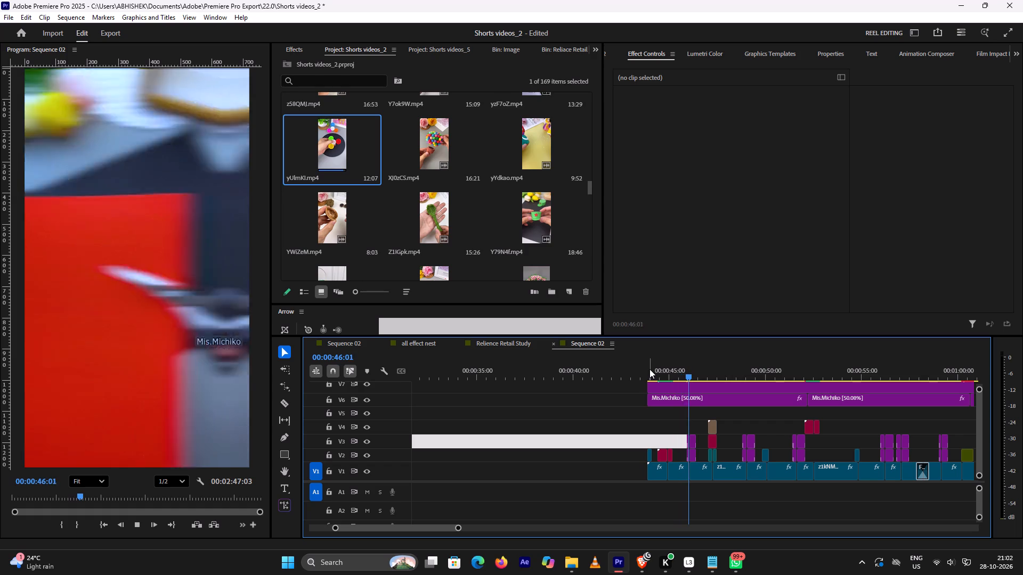
pyautogui.press('space')
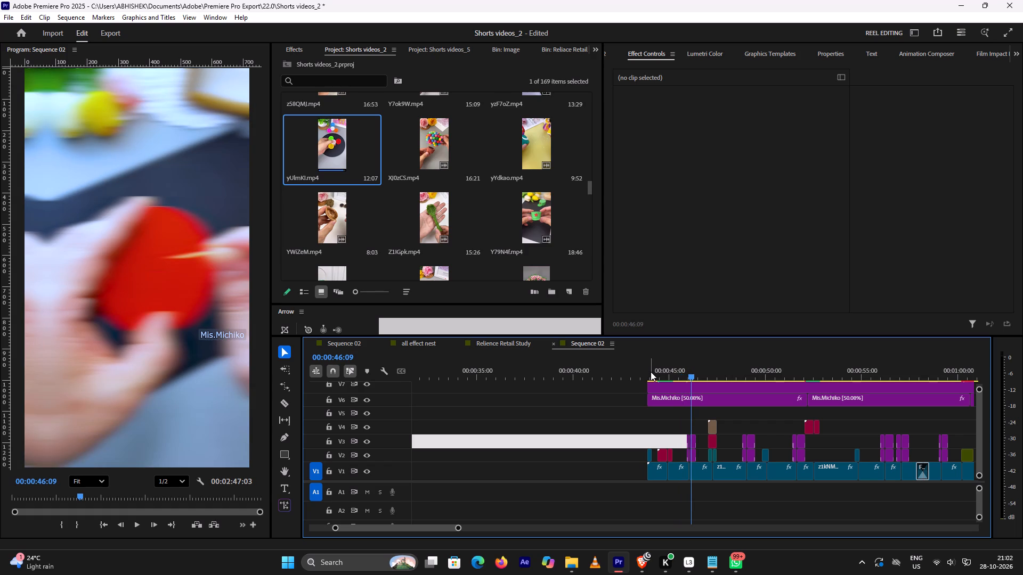
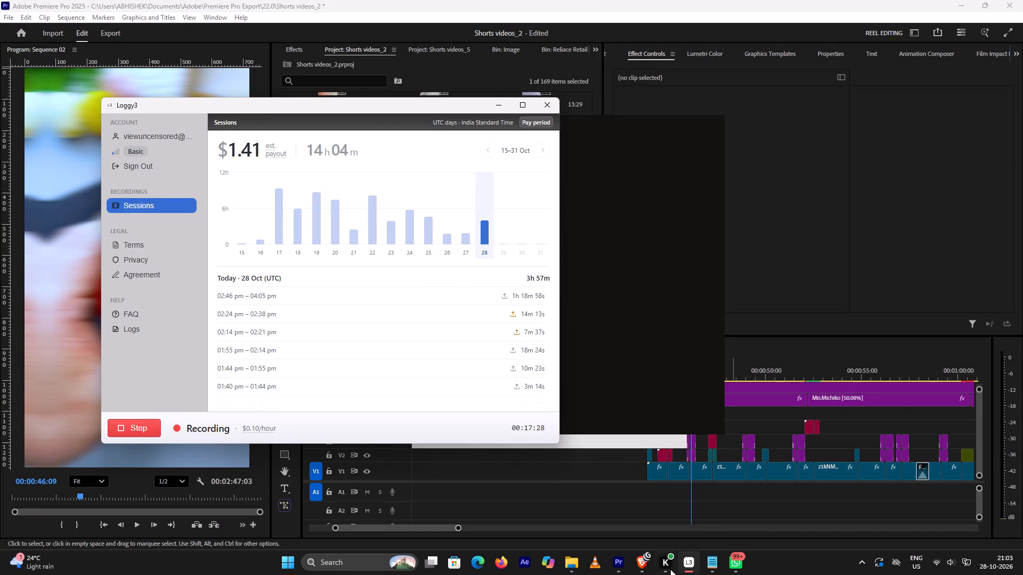
# Switch back to Premiere Pro and skim the yUlmKl.mp4 segments on V1 from 00:00:00:00 to the final two-spinner shot and back to its opening cut.
pyautogui.click(623, 561)
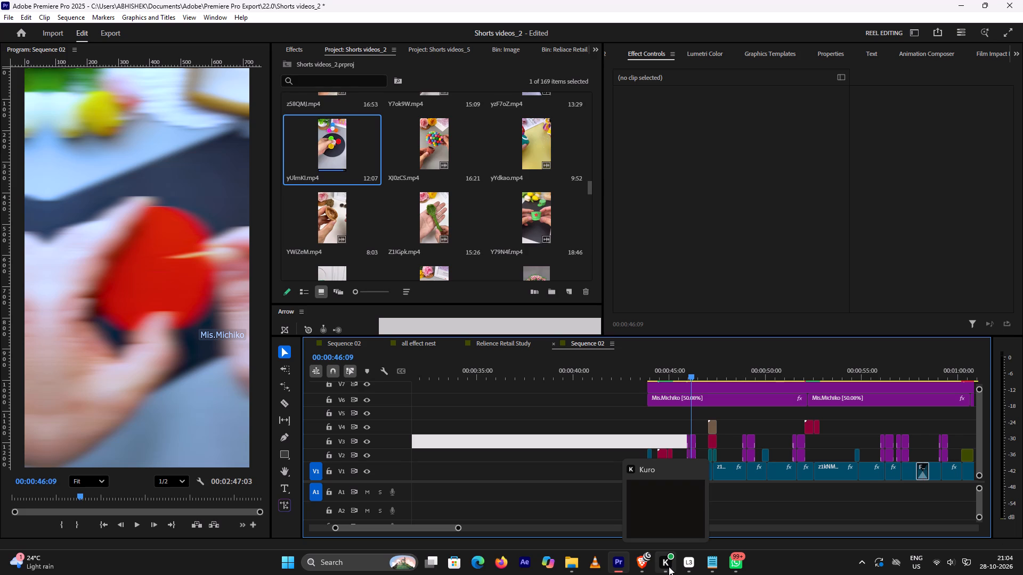
pyautogui.click(468, 366)
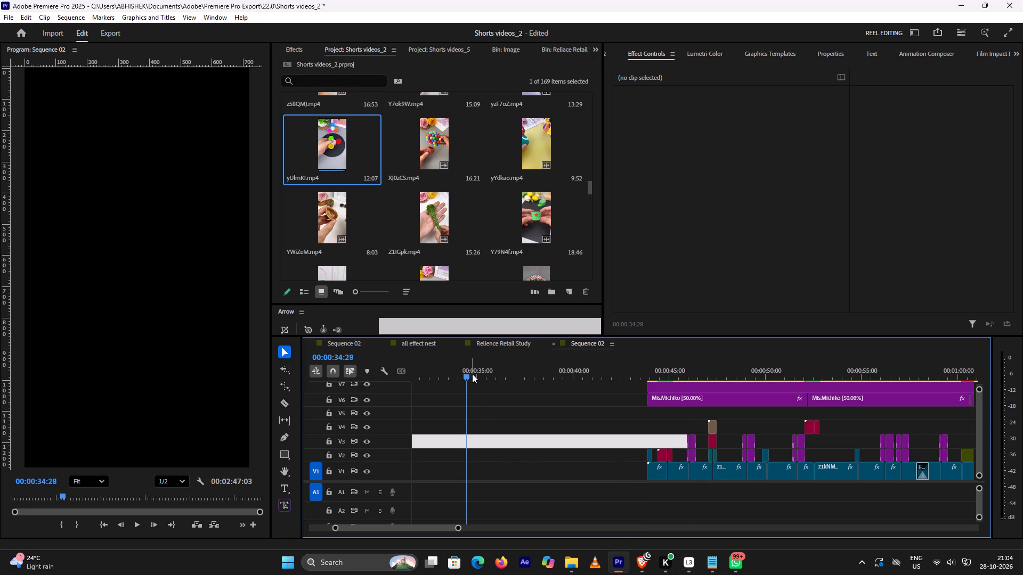
pyautogui.moveTo(470, 376); pyautogui.dragTo(361, 366)
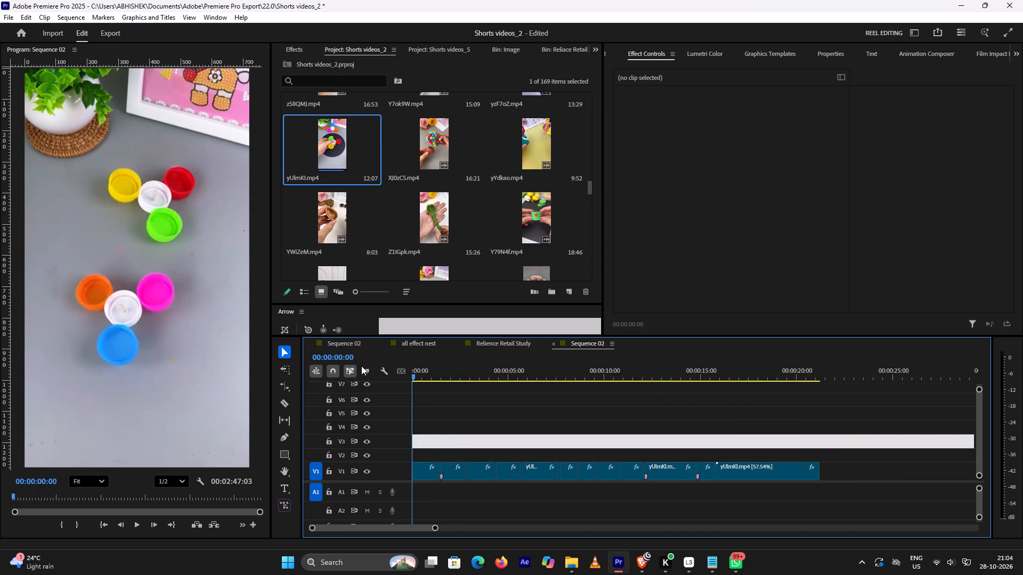
pyautogui.moveTo(361, 366); pyautogui.dragTo(612, 401)
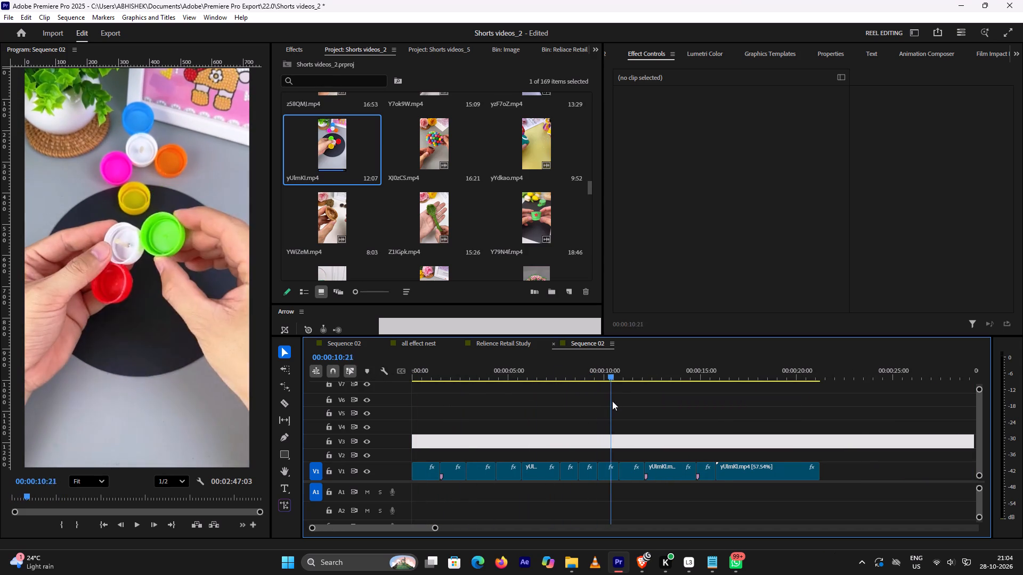
pyautogui.moveTo(612, 401); pyautogui.dragTo(681, 412)
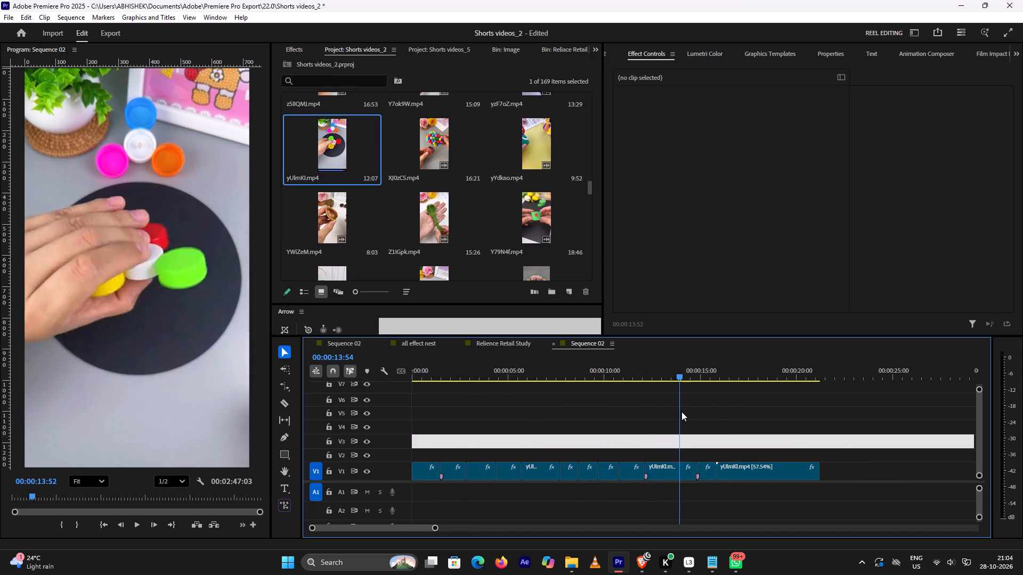
pyautogui.moveTo(681, 412); pyautogui.dragTo(792, 421)
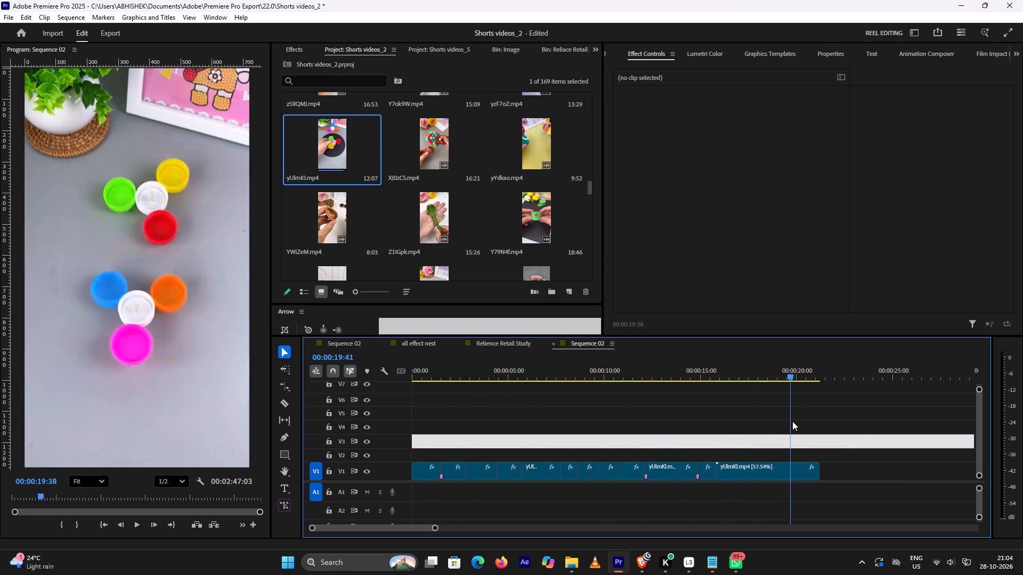
pyautogui.moveTo(792, 421); pyautogui.dragTo(799, 417)
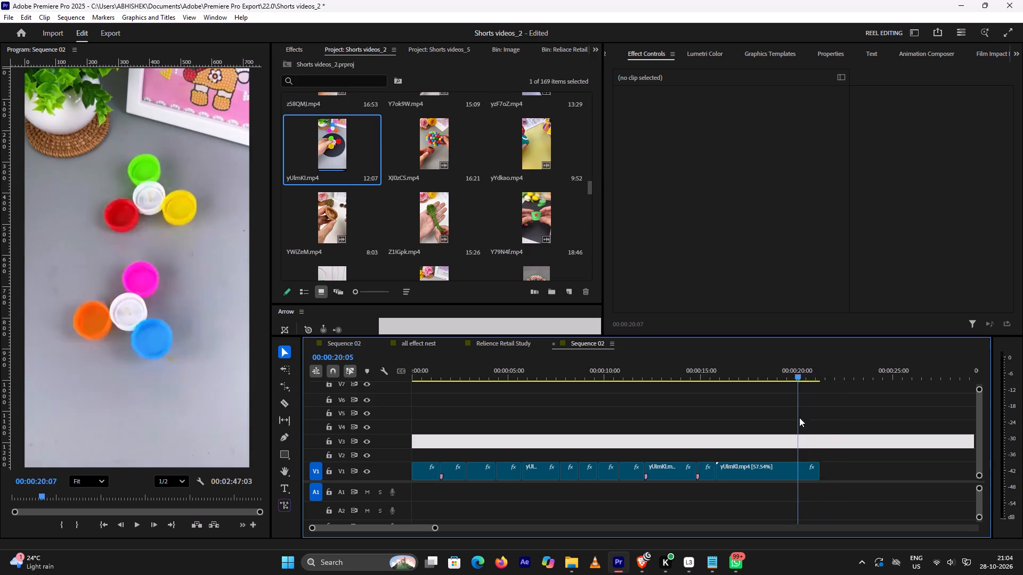
pyautogui.moveTo(799, 417); pyautogui.dragTo(715, 402)
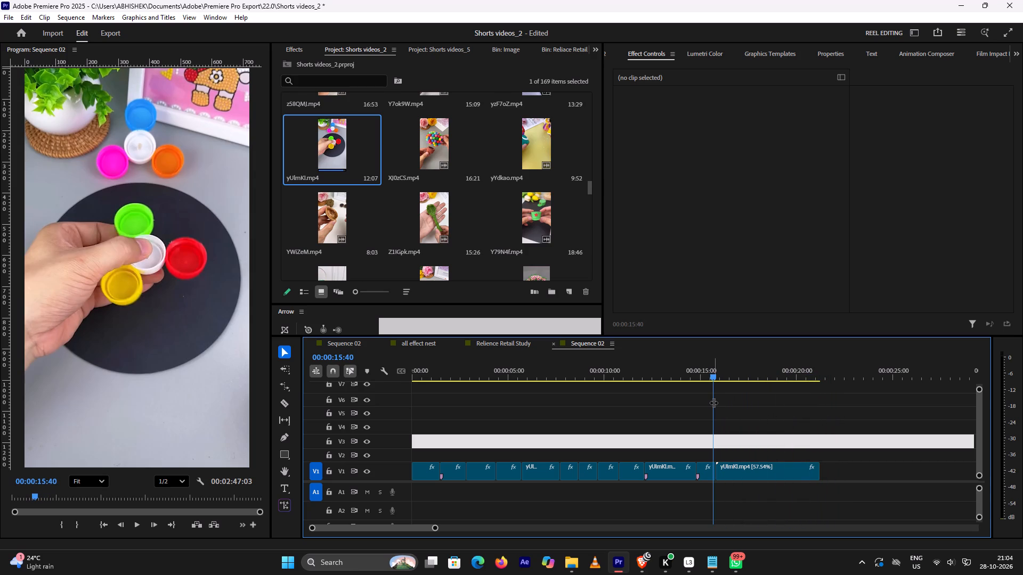
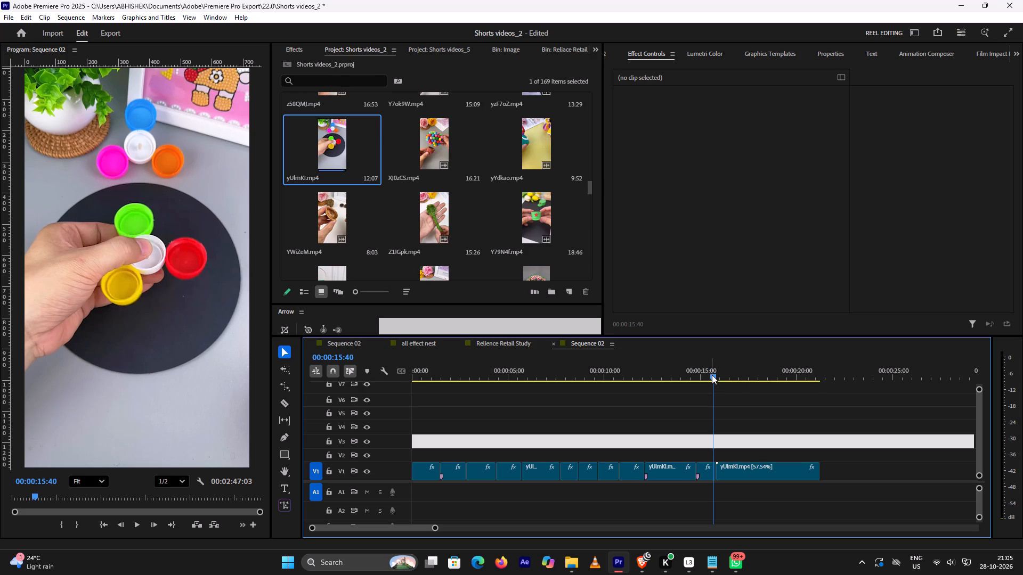
# Review the closing yUlmKl.mp4 segments on V1 between about 00:00:14:18 and 00:00:19:40, from the hand-held spinner to the two-spinner shot.
pyautogui.moveTo(712, 375); pyautogui.dragTo(697, 382)
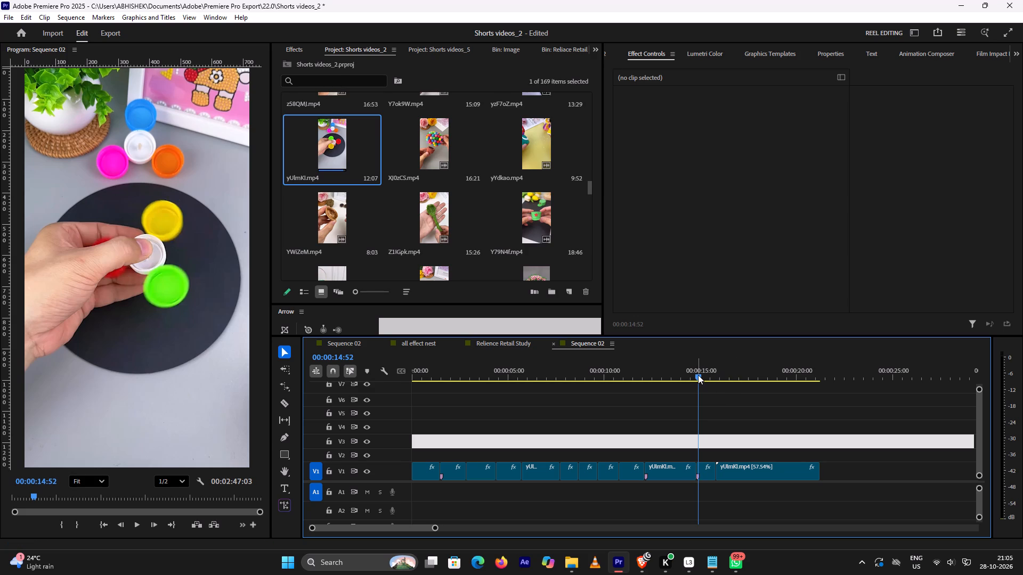
pyautogui.moveTo(698, 375); pyautogui.dragTo(689, 379)
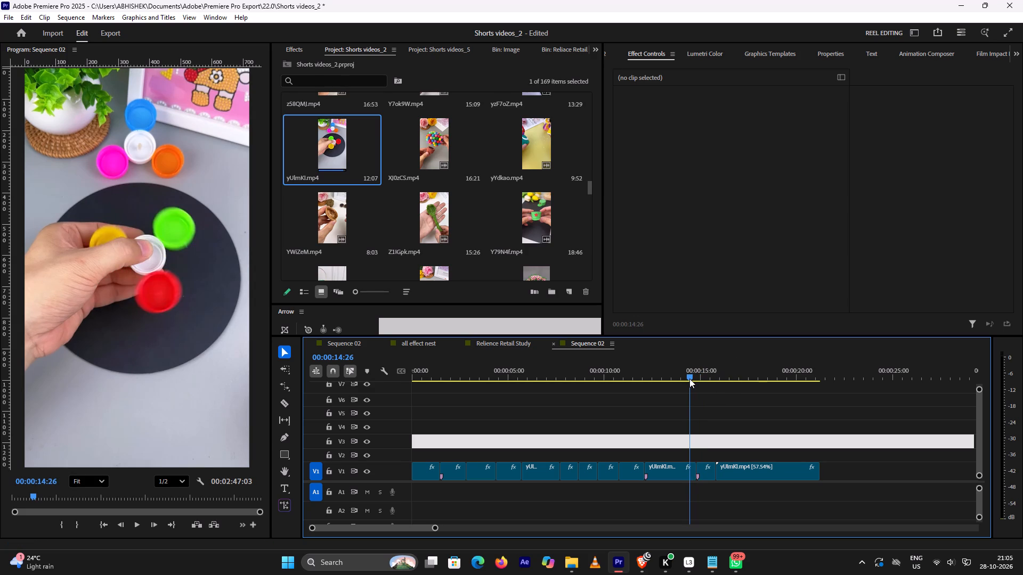
pyautogui.moveTo(689, 379); pyautogui.dragTo(687, 380)
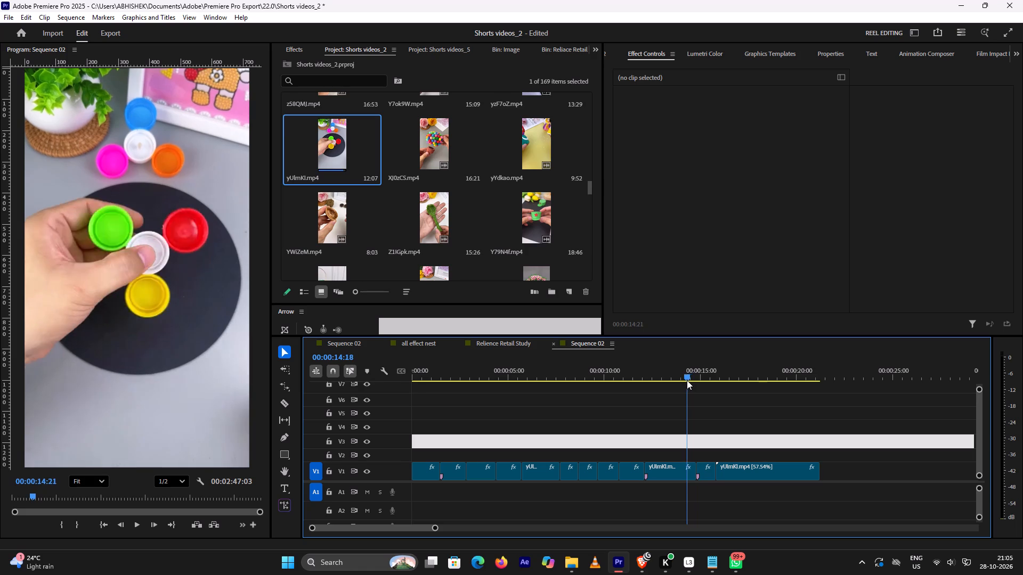
pyautogui.moveTo(687, 380); pyautogui.dragTo(729, 375)
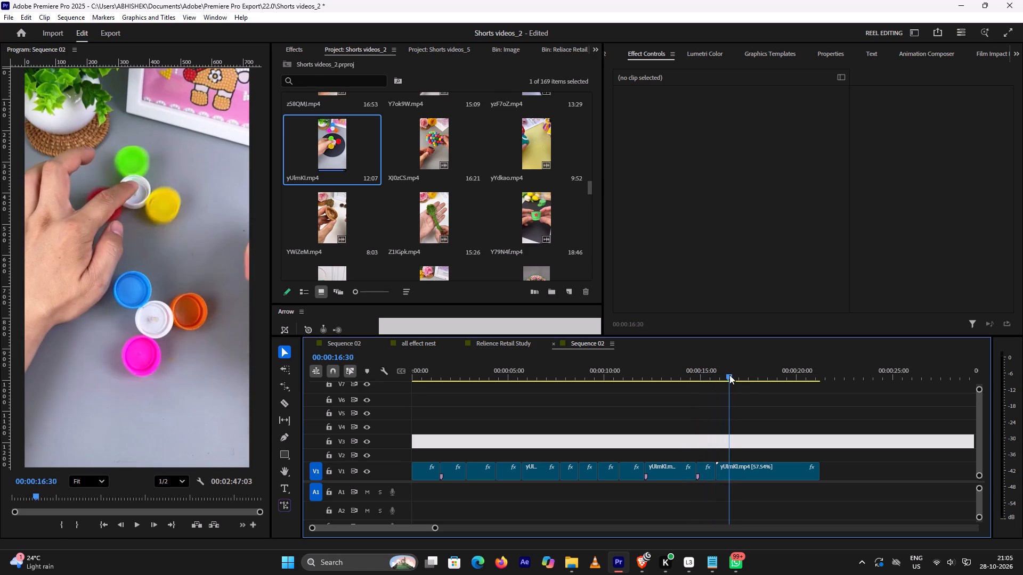
pyautogui.moveTo(729, 375); pyautogui.dragTo(790, 379)
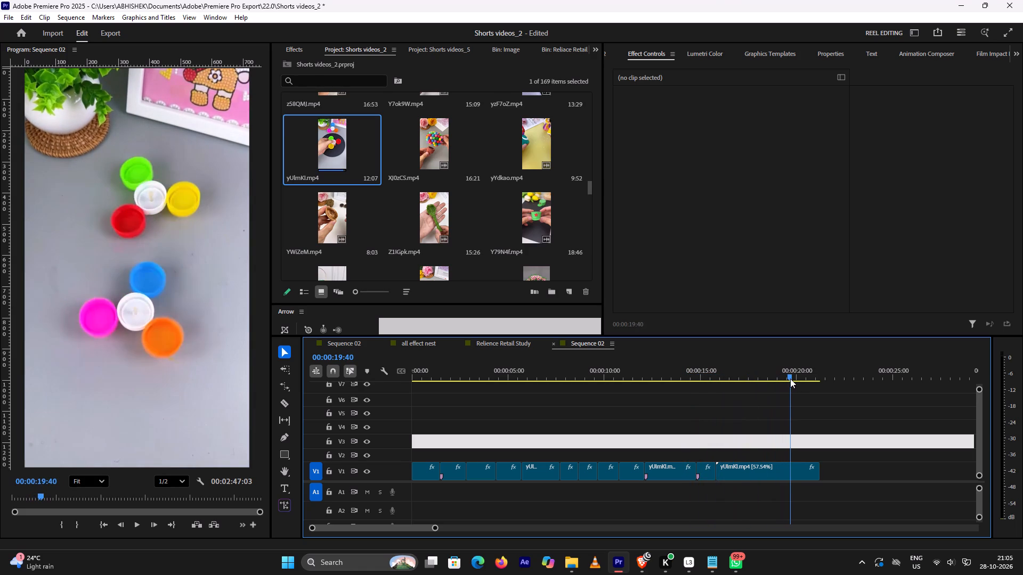
pyautogui.moveTo(790, 379); pyautogui.dragTo(764, 380)
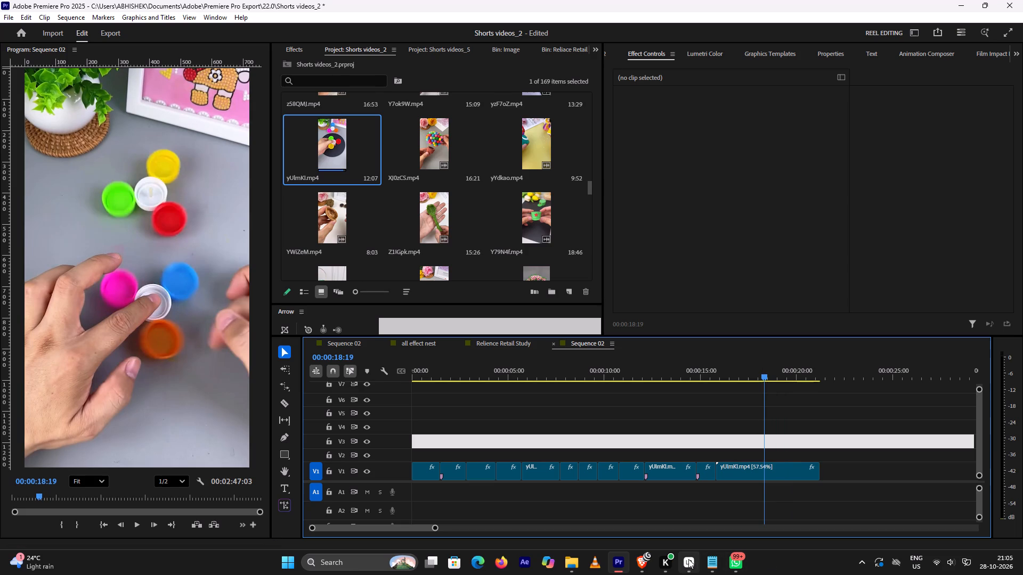
# Switch to the Brave browser window.
pyautogui.click(649, 569)
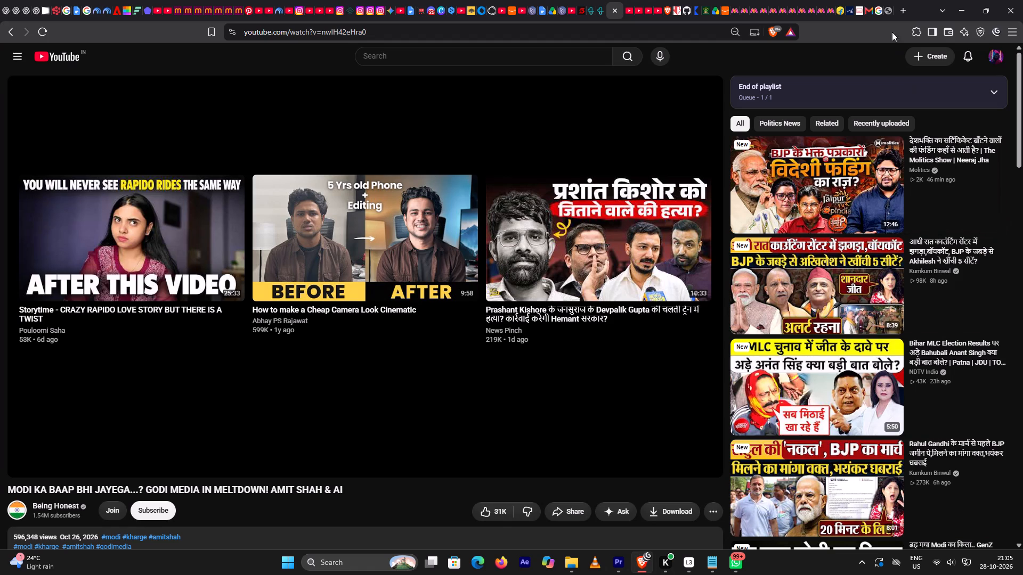